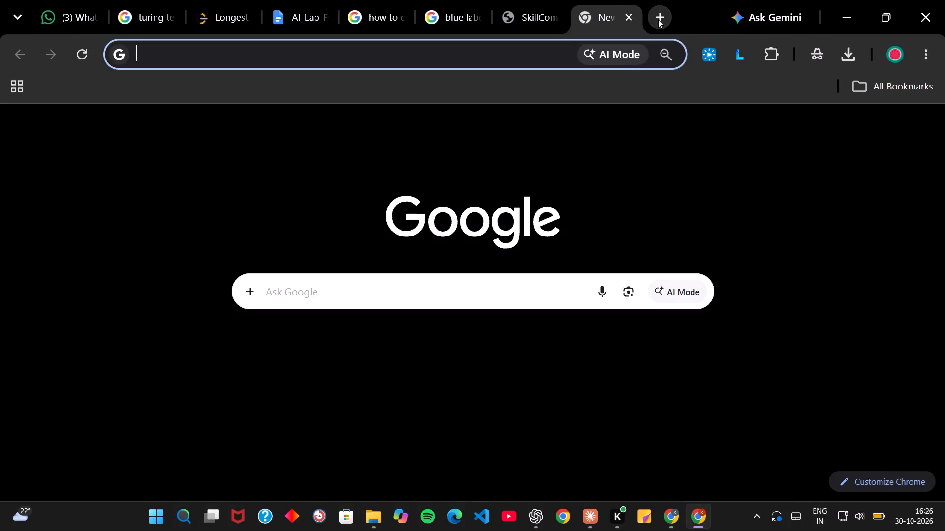
text(google)
key(space)
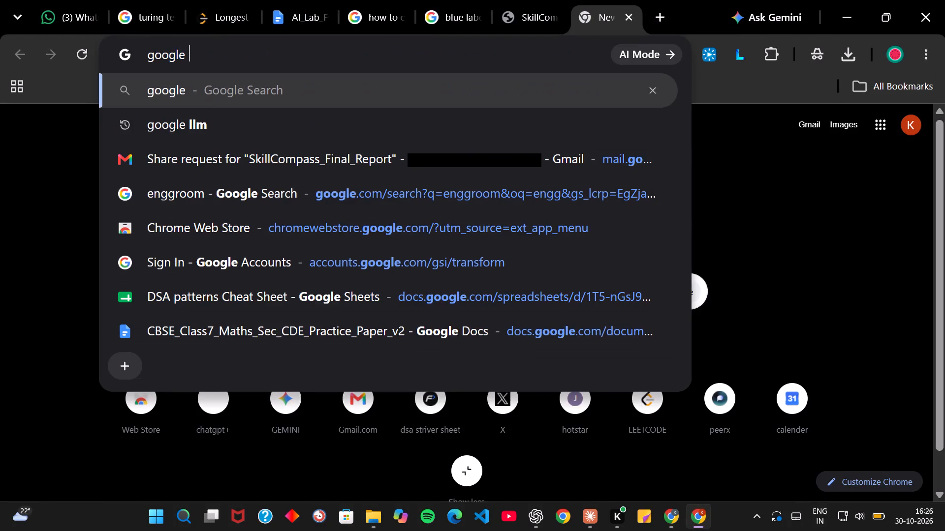
text(doc)
key(Return)
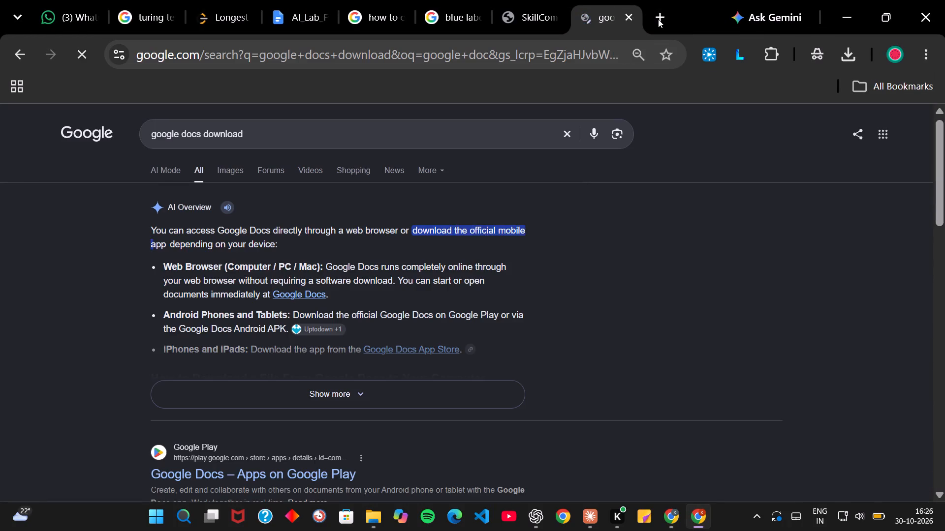
Shorten the search query to "google docs" and open the Google Docs: Sign-in result to create a blank document.
click(286, 136)
key(BackSpace)
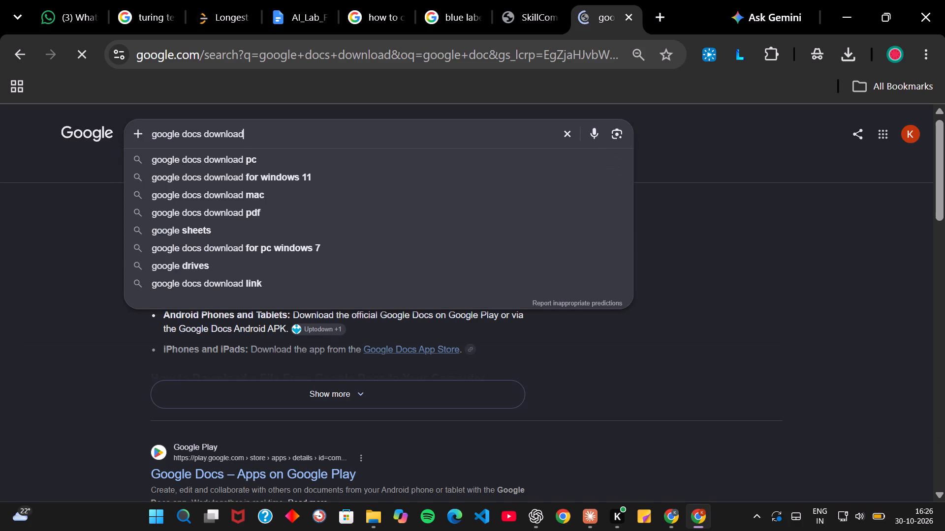
key(BackSpace)
key(BackSpace)
key(BackSpace)
key(BackSpace)
key(BackSpace)
key(BackSpace)
key(BackSpace)
key(Return)
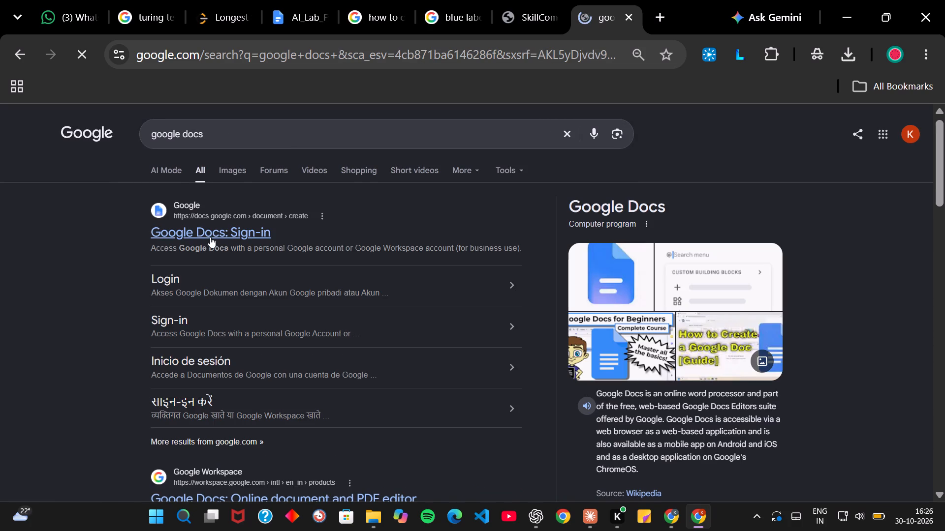
click(210, 237)
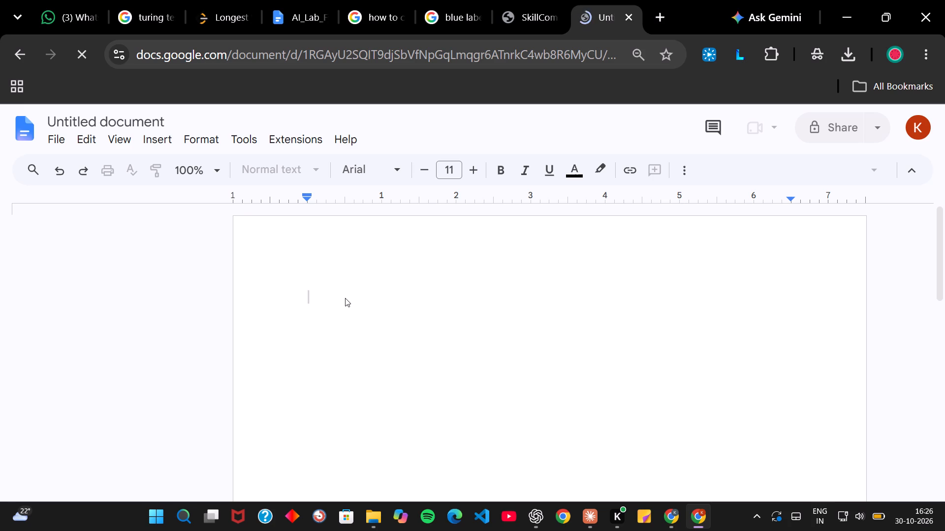
Paste the copied major project proposal into the blank document and check its layout.
click(327, 298)
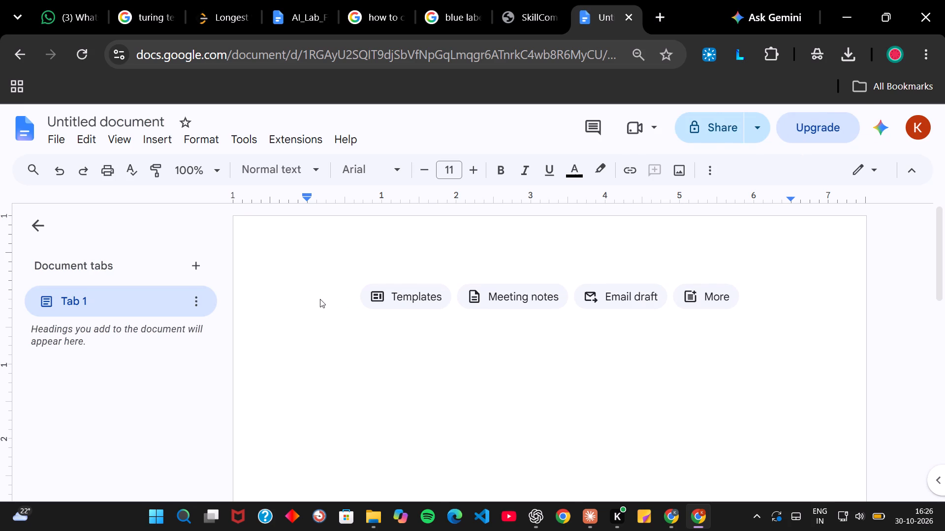
click(320, 299)
key(ctrl+v)
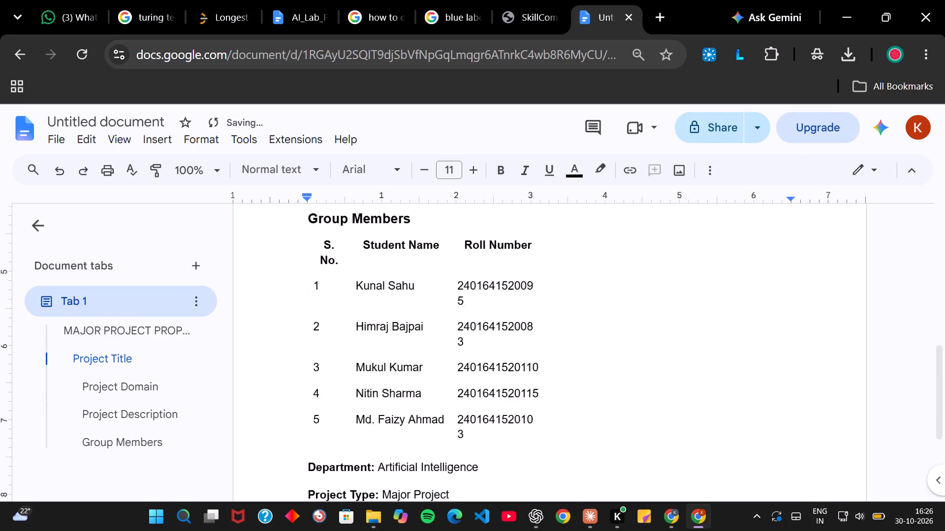
scroll(320, 299, up, 5)
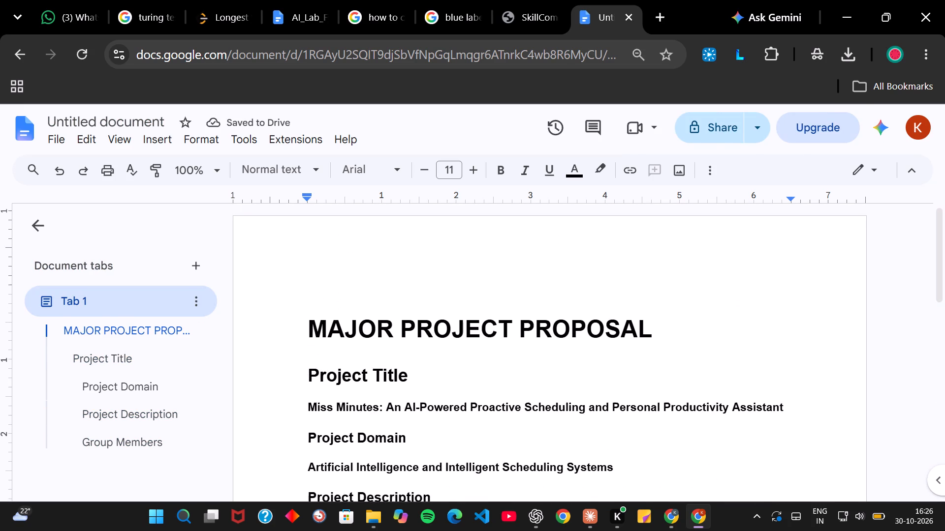
scroll(320, 299, up, 1)
scroll(320, 299, down, 1)
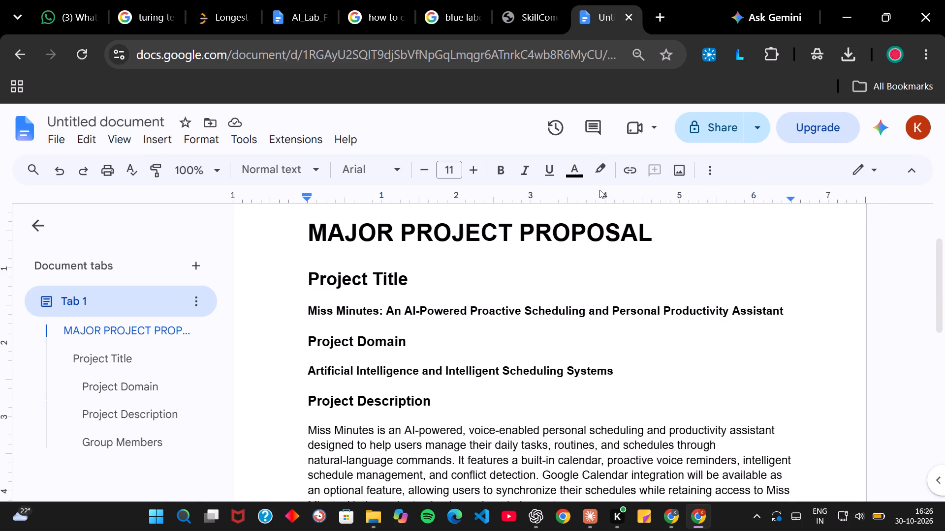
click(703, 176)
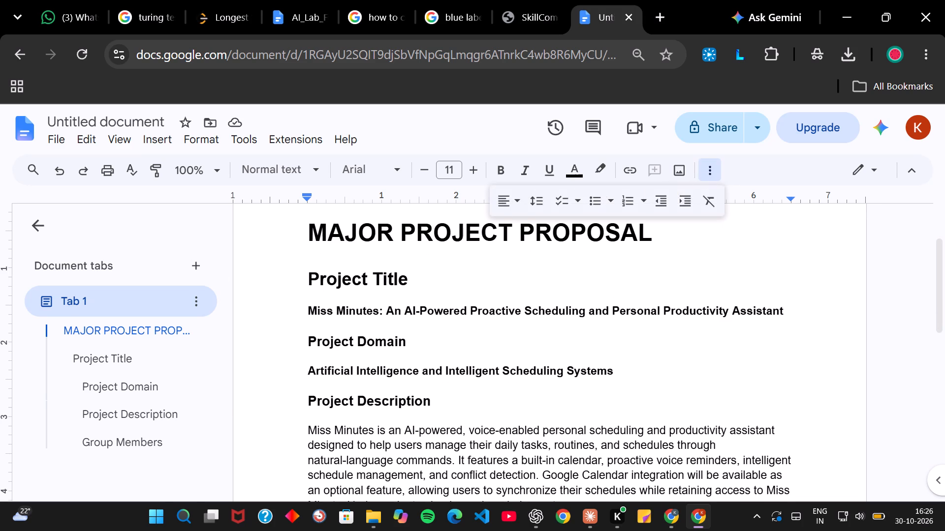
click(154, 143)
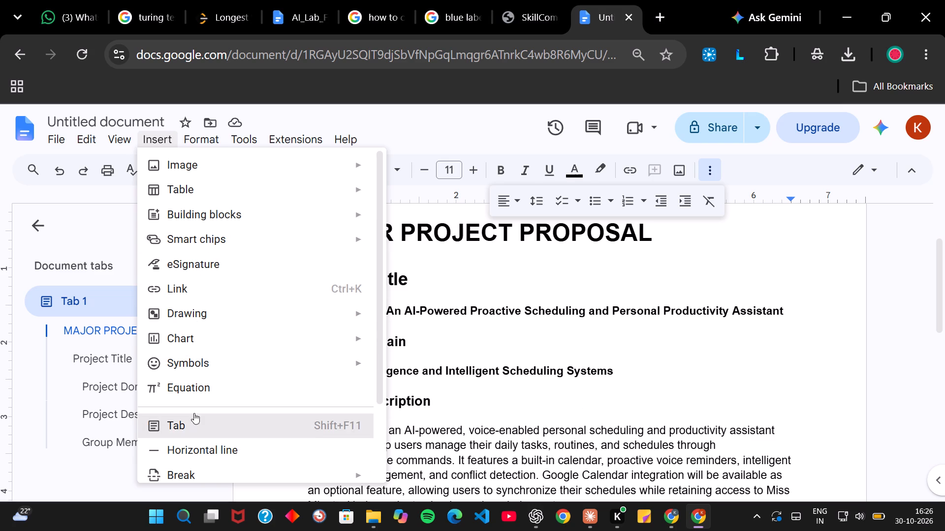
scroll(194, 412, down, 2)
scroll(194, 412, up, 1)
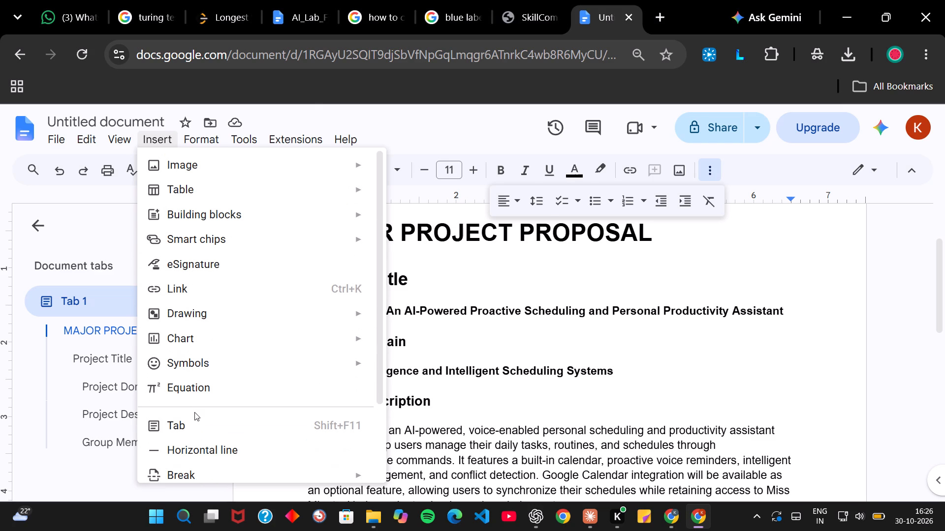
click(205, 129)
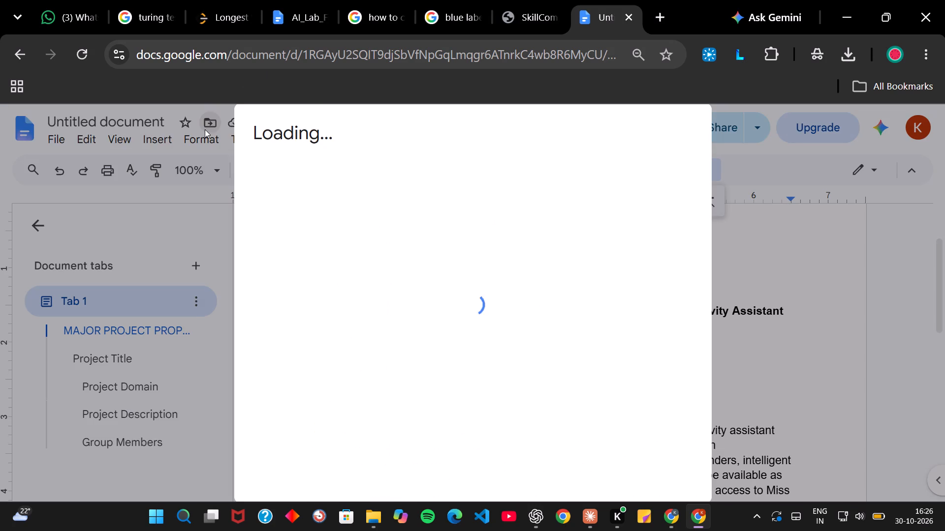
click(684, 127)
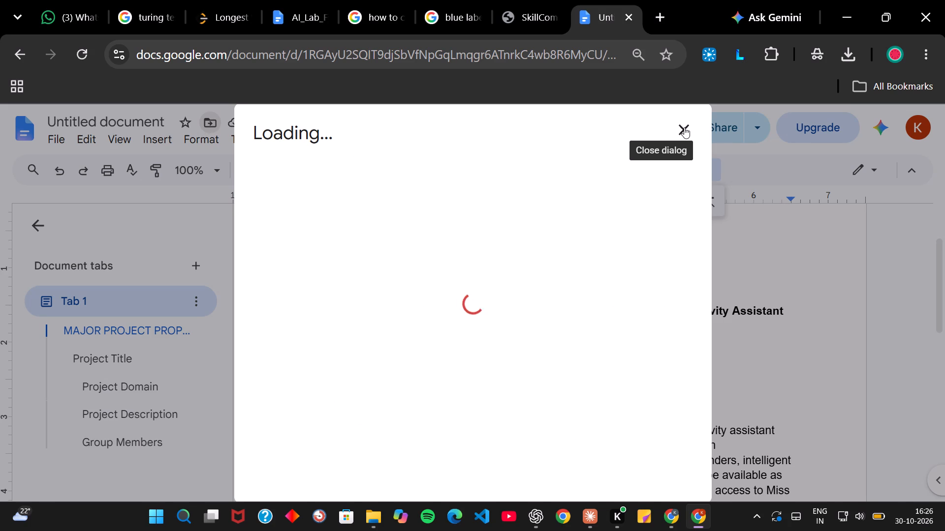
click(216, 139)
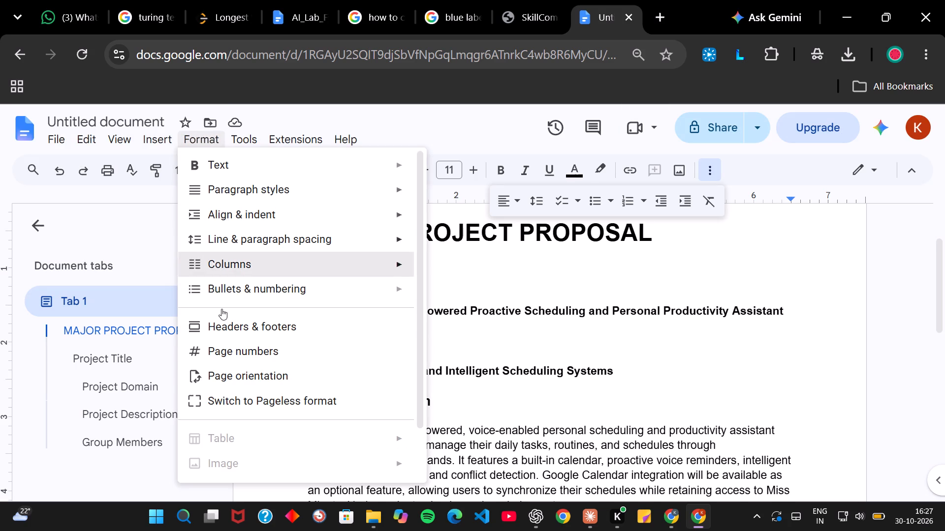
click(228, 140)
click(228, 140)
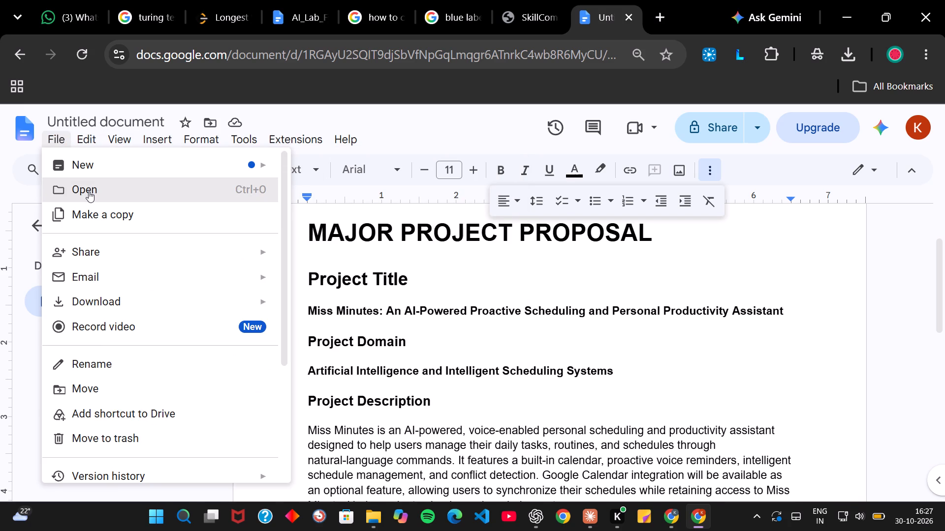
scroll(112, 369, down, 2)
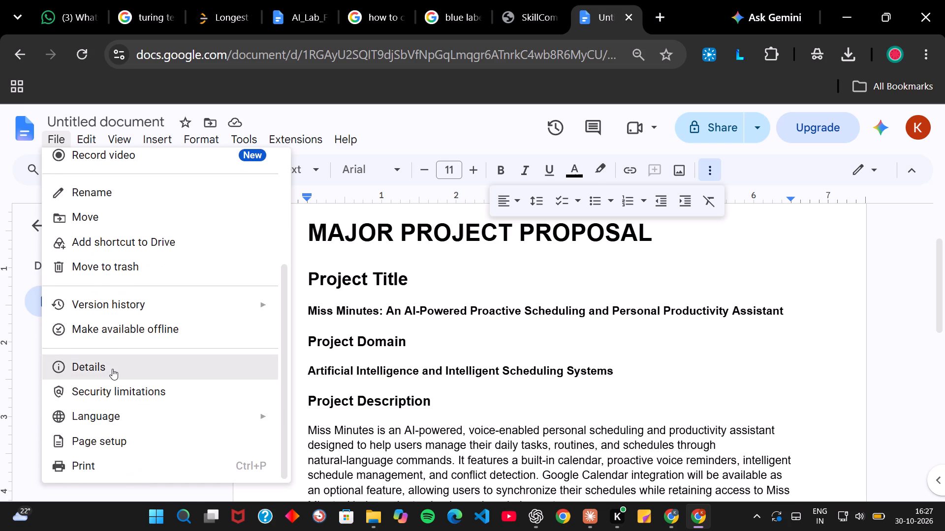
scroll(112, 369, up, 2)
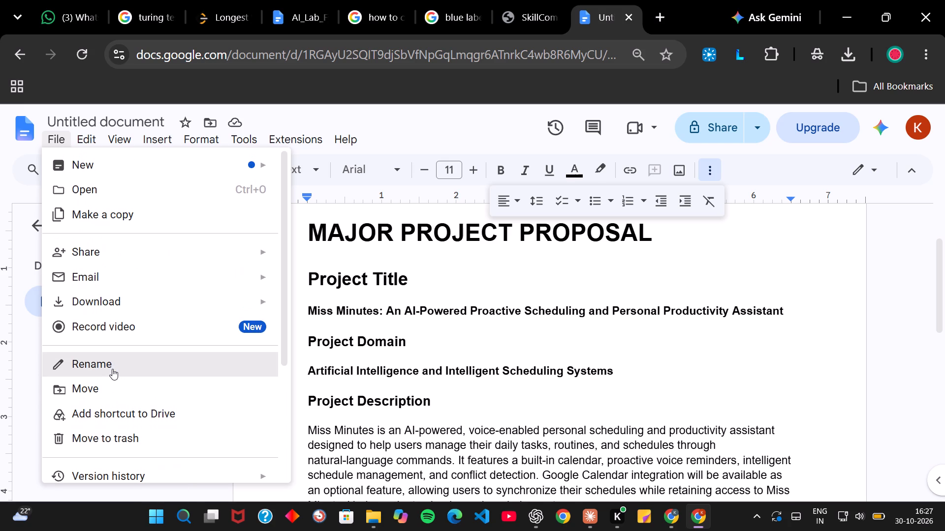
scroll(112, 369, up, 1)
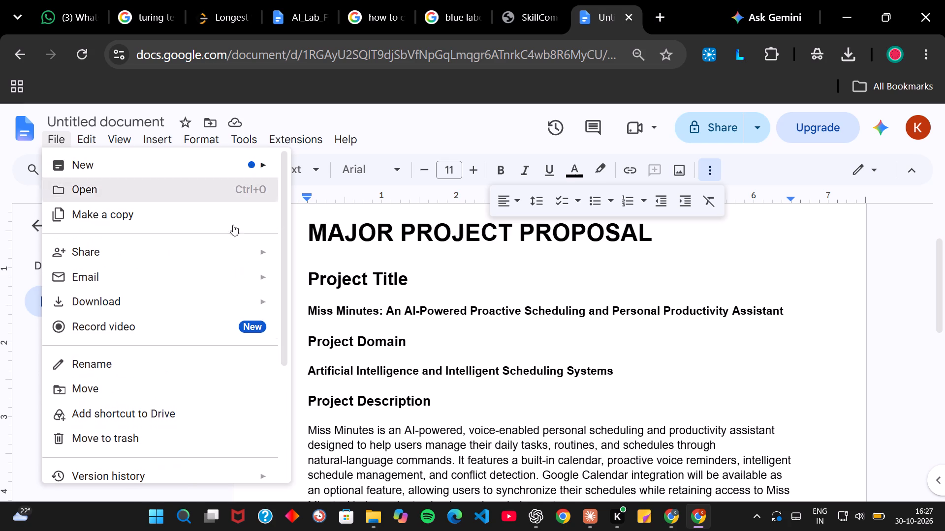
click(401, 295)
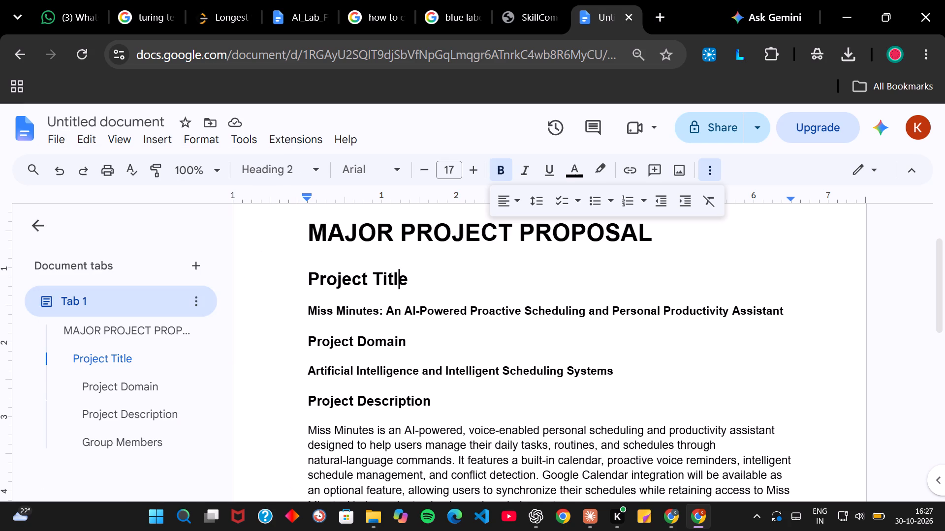
Search Google in a new tab for "how to add border in google docs" and expand the AI Overview instructions.
click(658, 12)
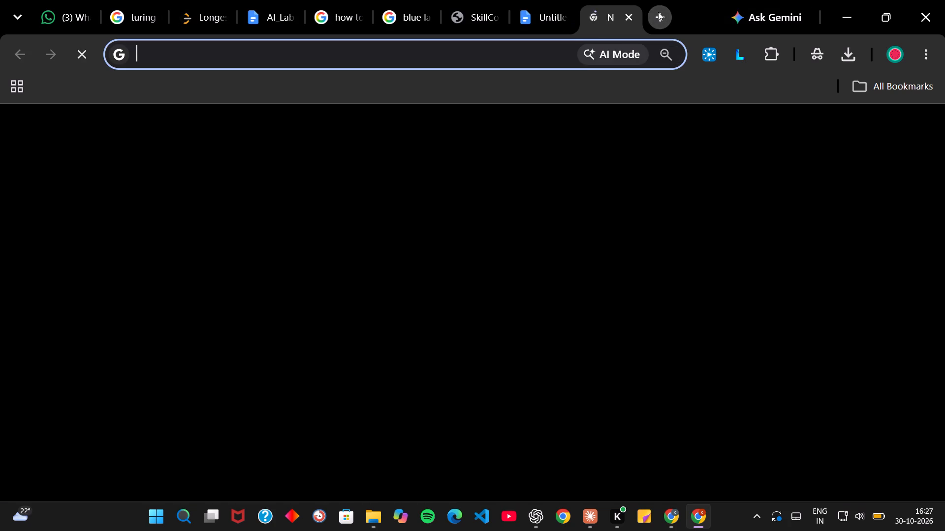
text(how to add)
key(space)
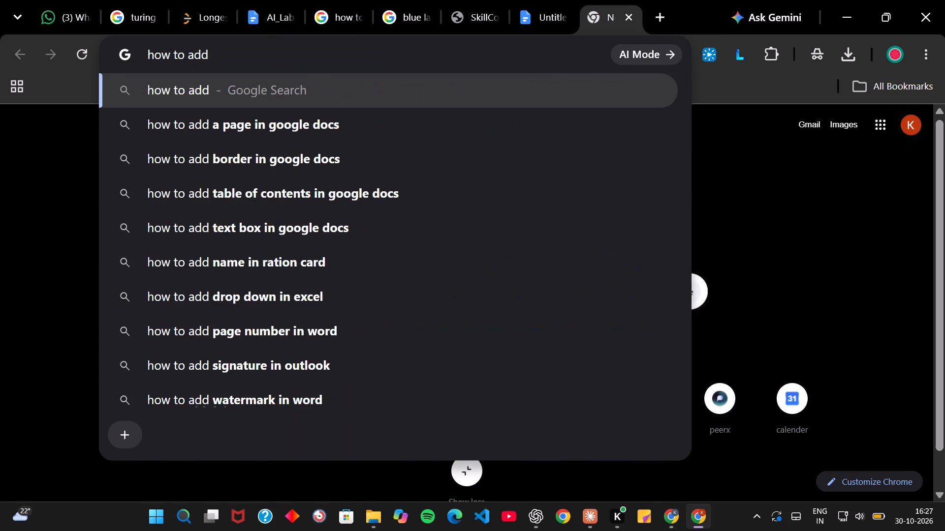
text(borde)
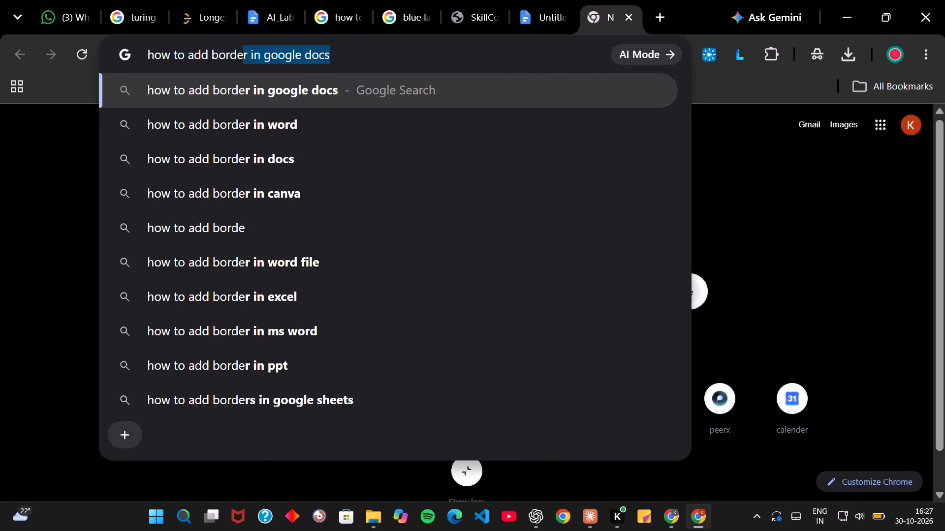
key(Return)
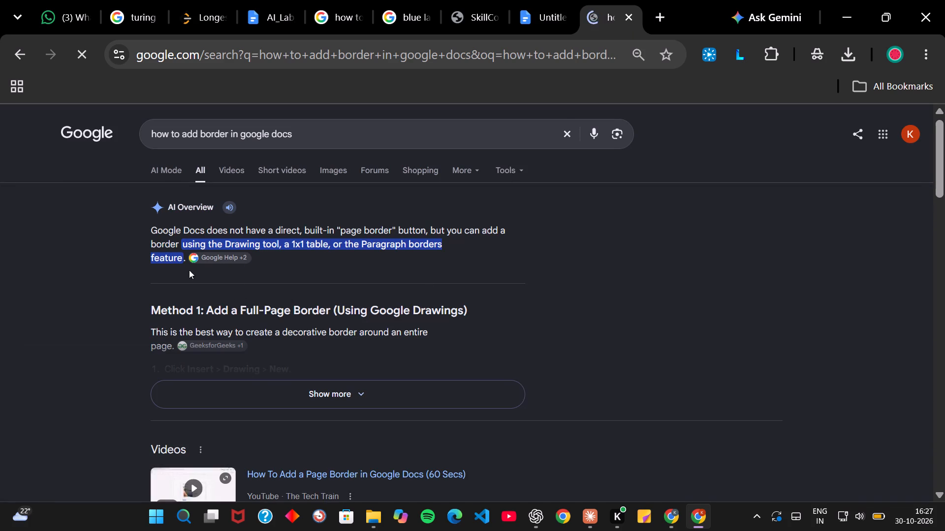
scroll(295, 255, down, 1)
click(283, 358)
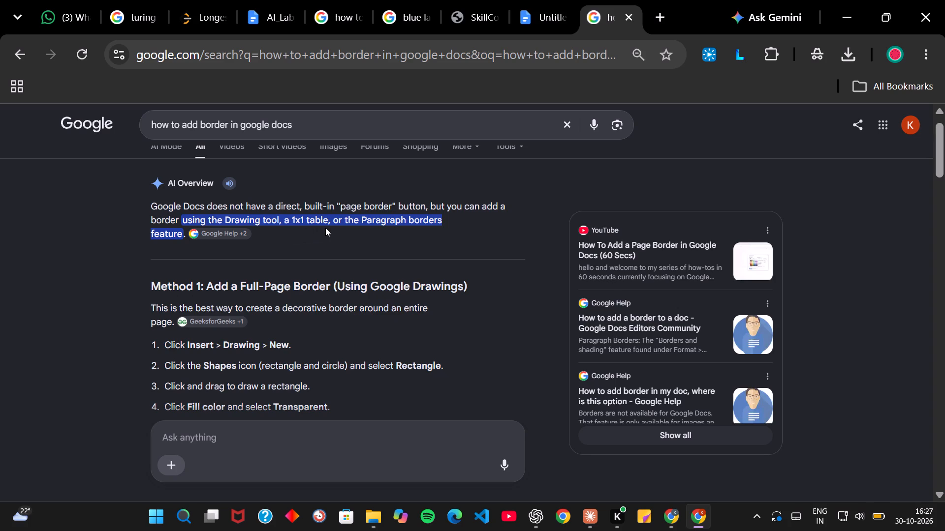
Read the AI Overview's Method 1 instructions for adding a full-page border using Google Drawings.
scroll(325, 228, down, 3)
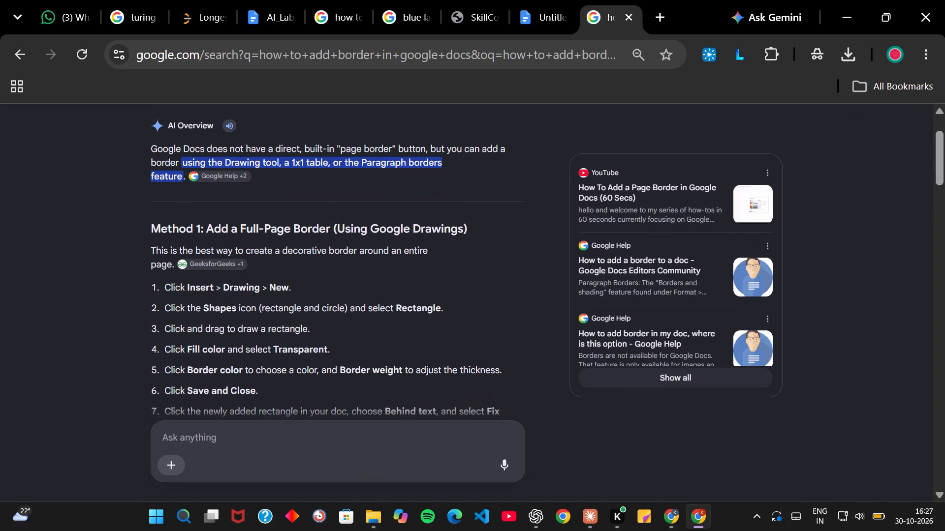
scroll(325, 228, down, 1)
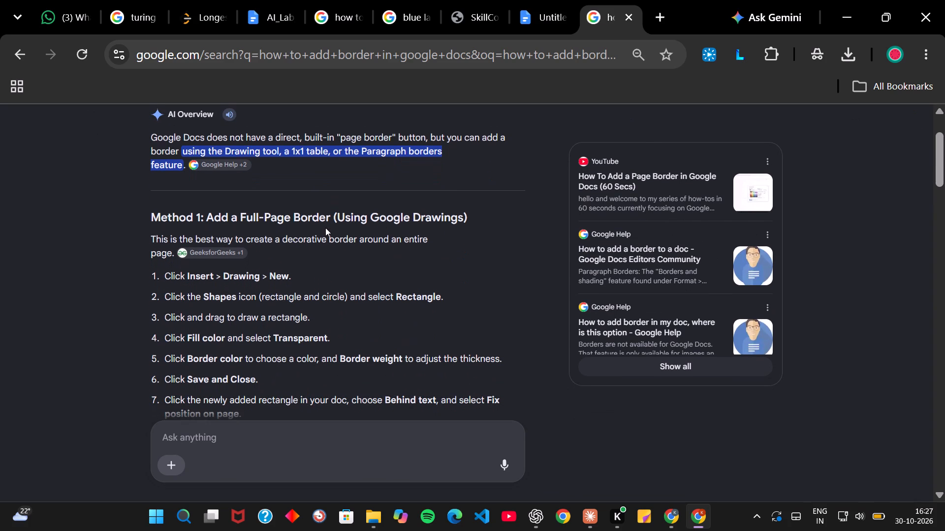
scroll(325, 228, down, 2)
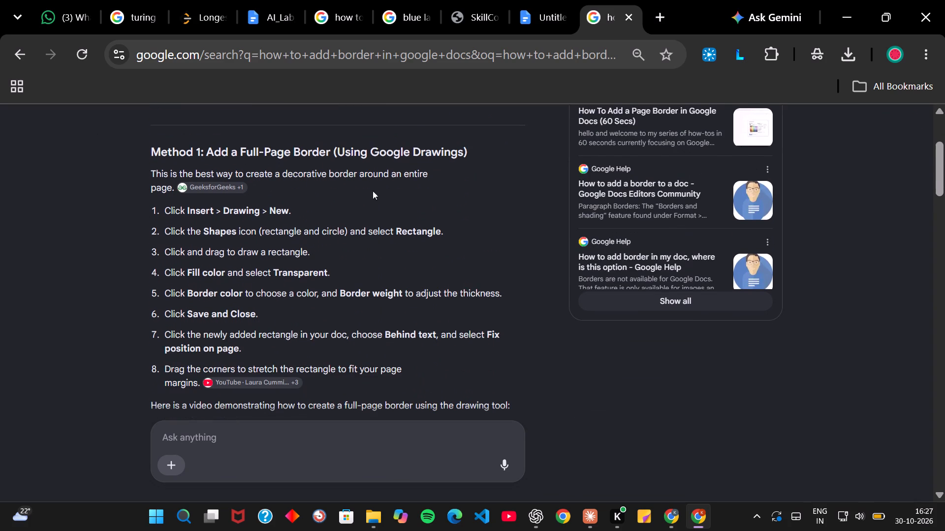
Return to the untitled proposal document and start a new drawing in it.
click(534, 19)
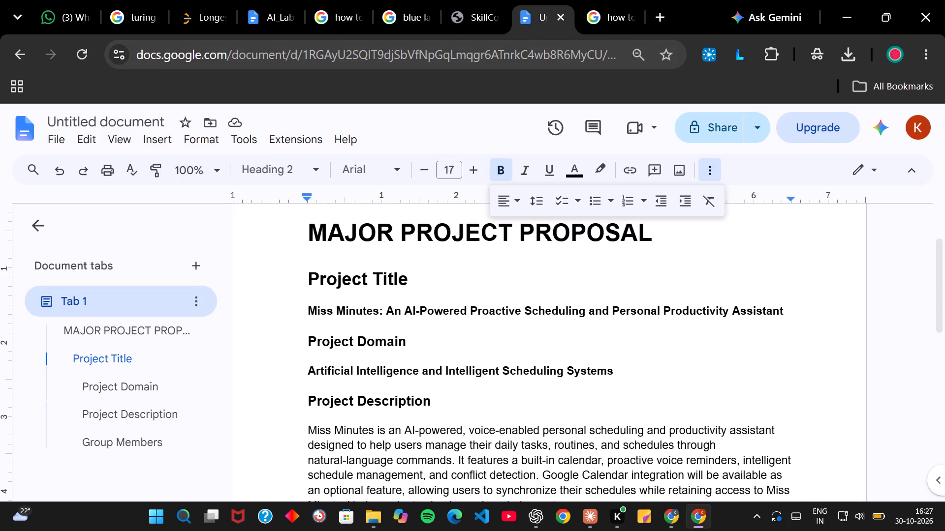
click(244, 267)
click(151, 143)
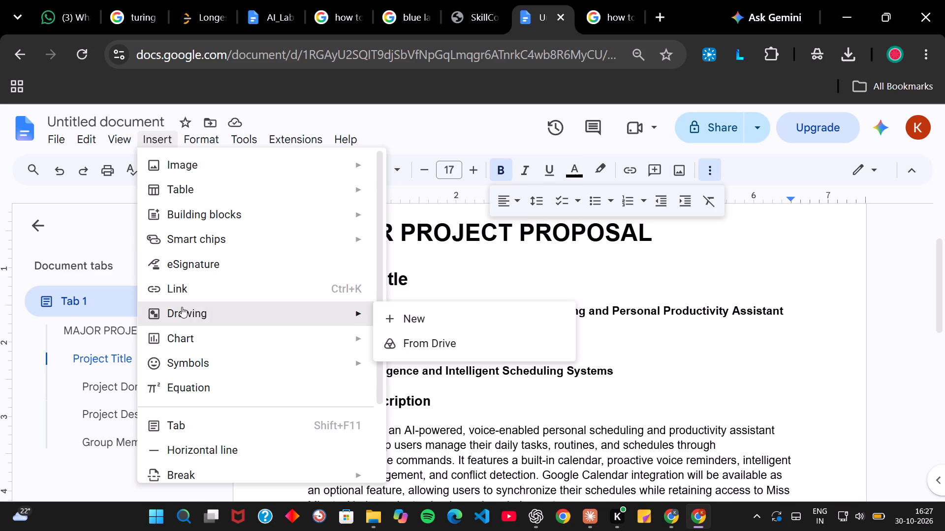
click(395, 318)
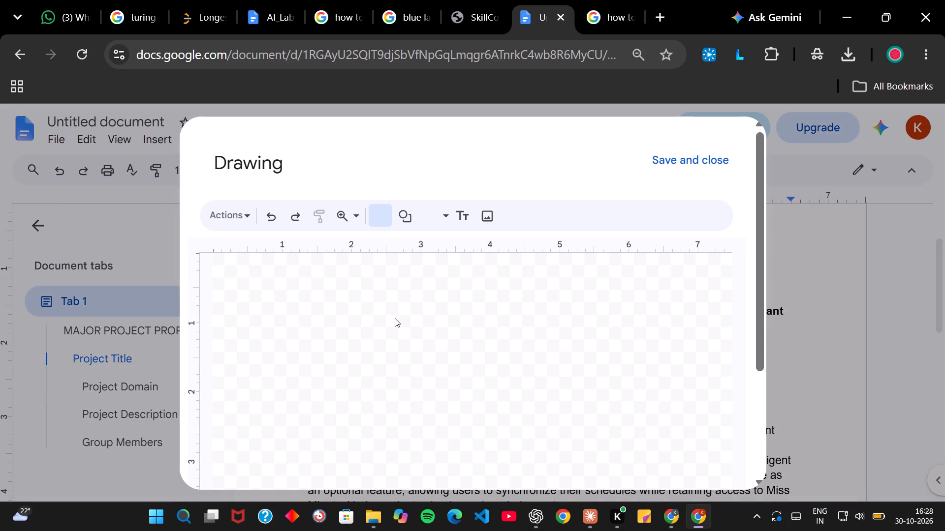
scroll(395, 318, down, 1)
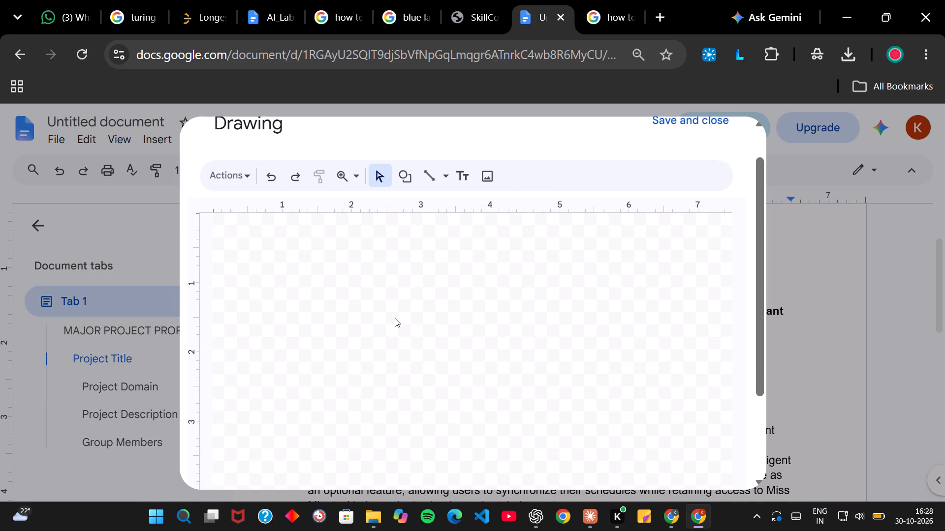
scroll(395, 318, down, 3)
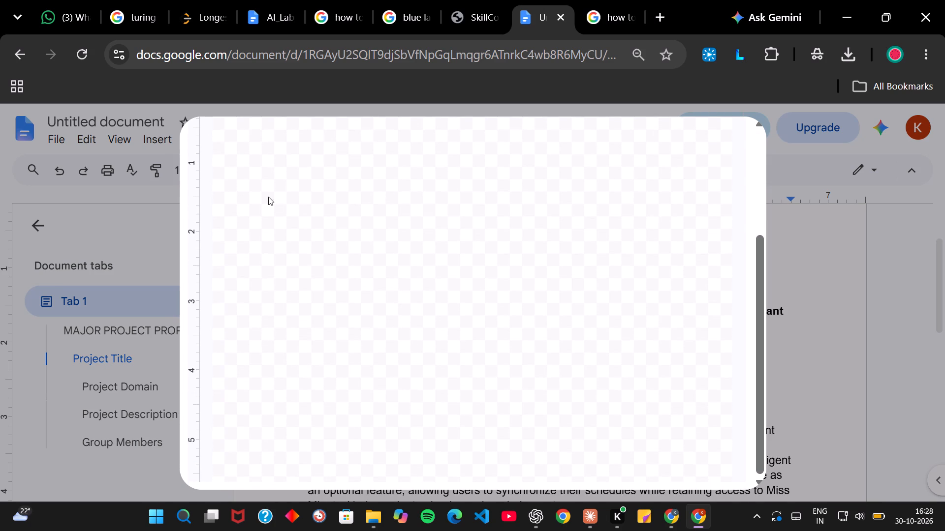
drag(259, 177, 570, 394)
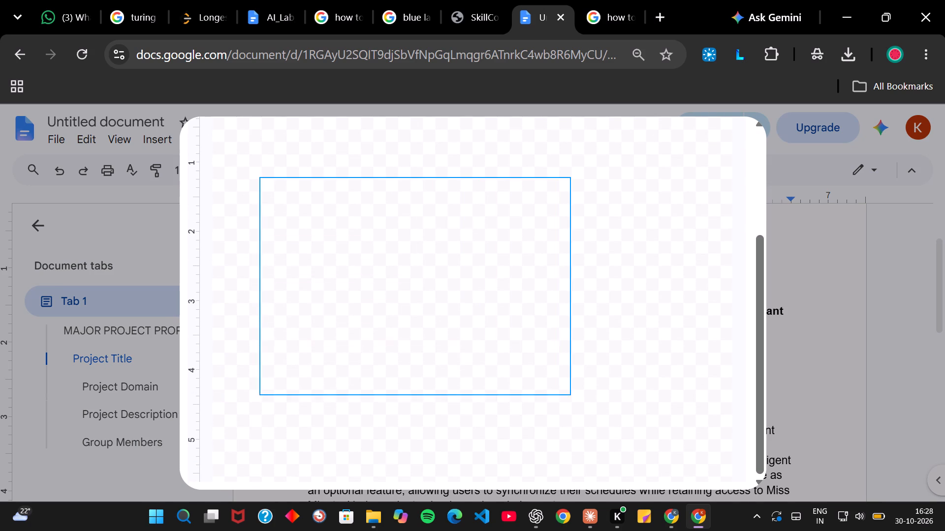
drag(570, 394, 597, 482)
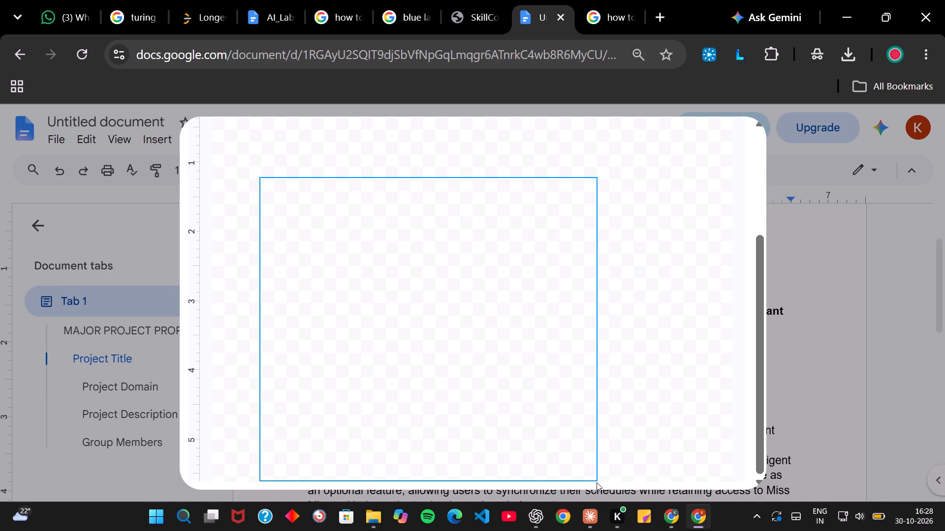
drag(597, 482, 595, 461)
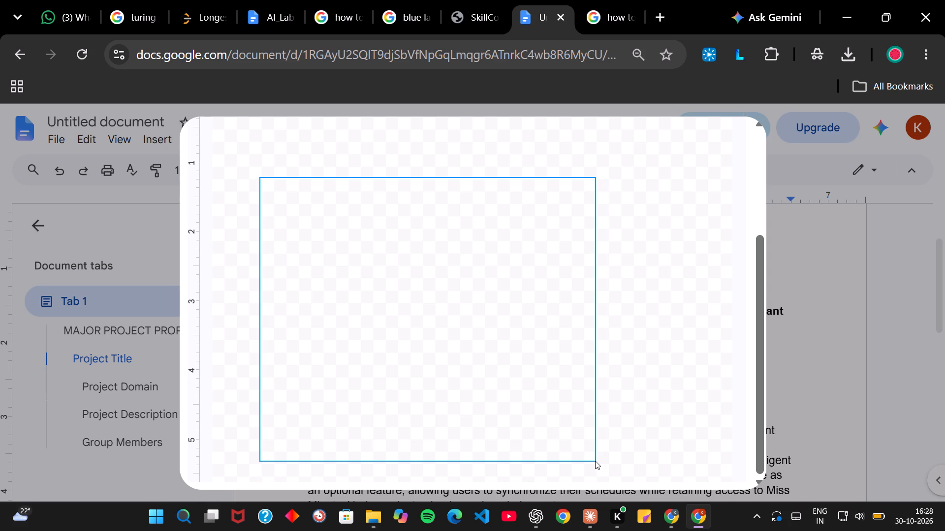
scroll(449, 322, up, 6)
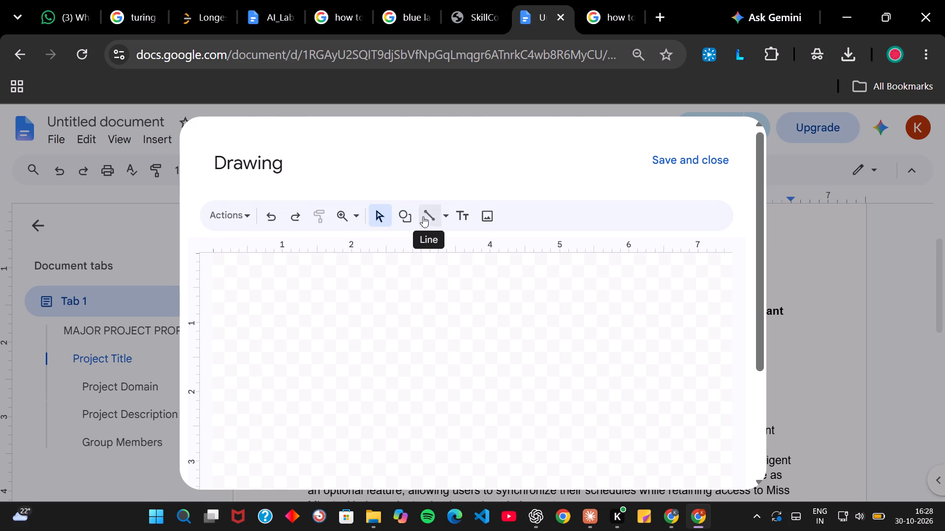
Draw a tall rectangle shape about 1.8 by 2.7 inches on the drawing canvas and save it into the document.
click(405, 217)
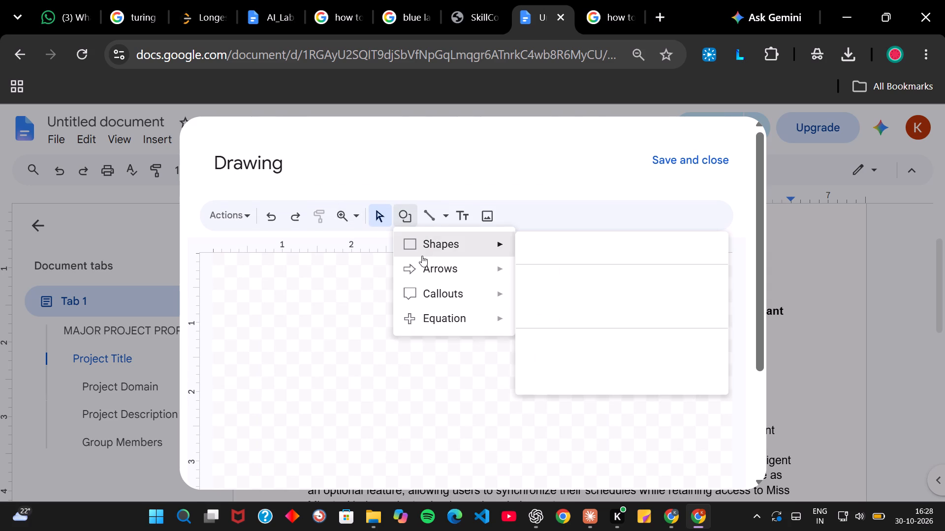
click(422, 256)
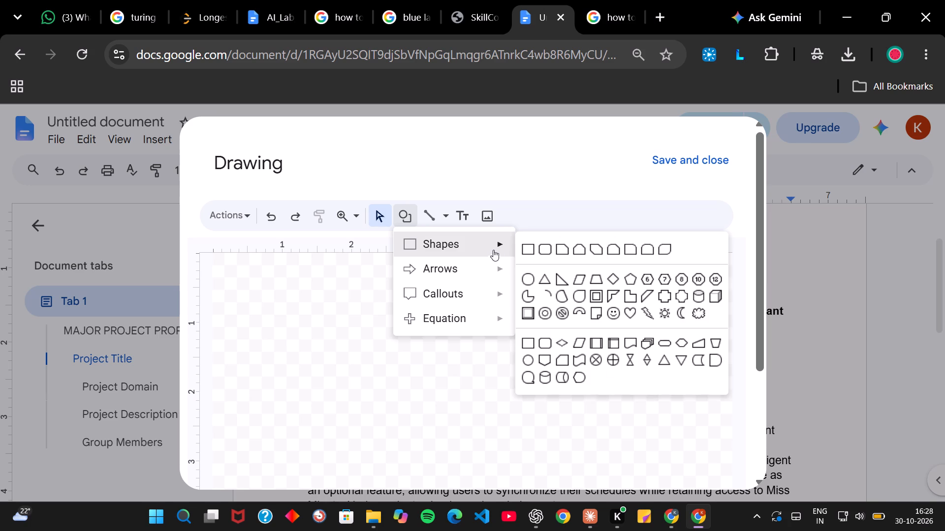
click(520, 249)
drag(316, 291, 479, 489)
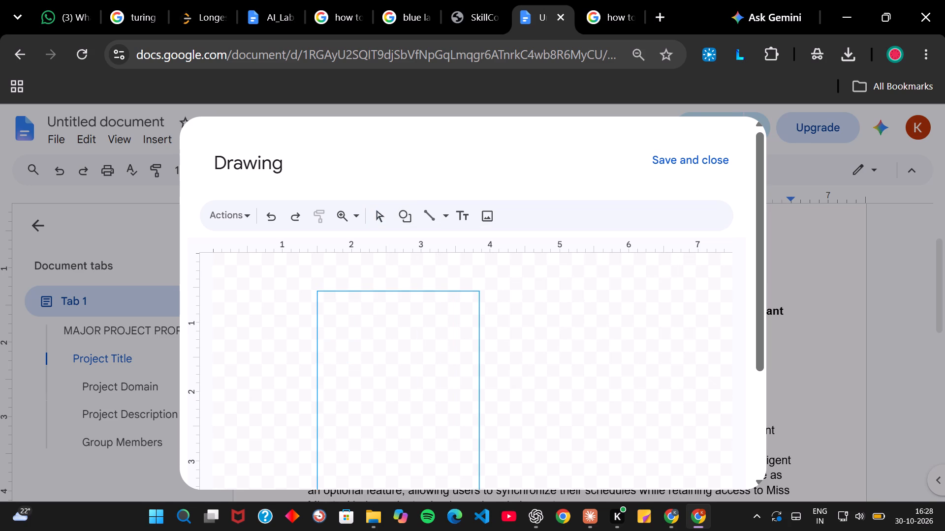
drag(479, 489, 520, 464)
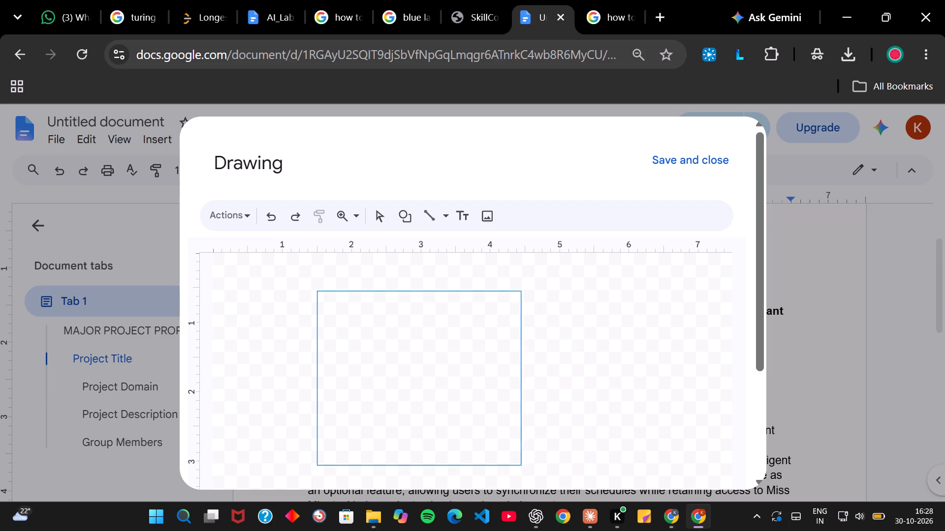
drag(520, 464, 441, 477)
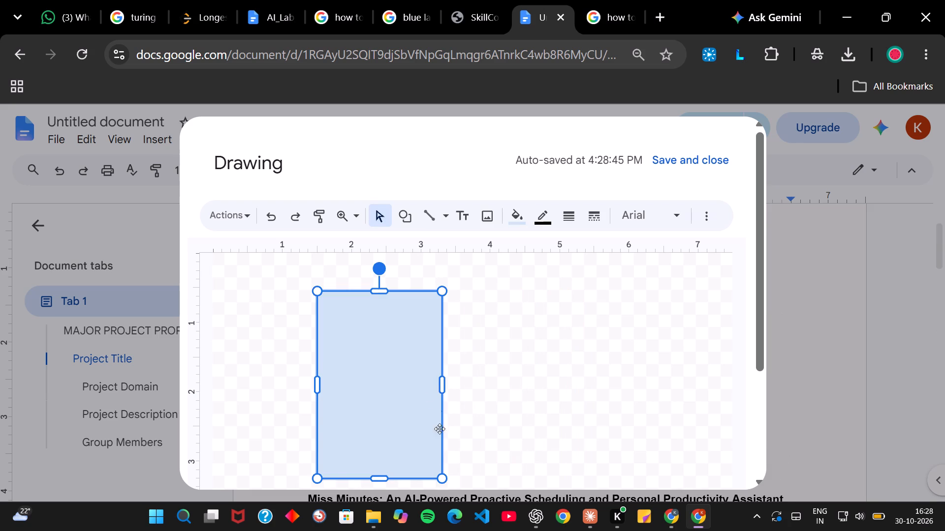
click(674, 149)
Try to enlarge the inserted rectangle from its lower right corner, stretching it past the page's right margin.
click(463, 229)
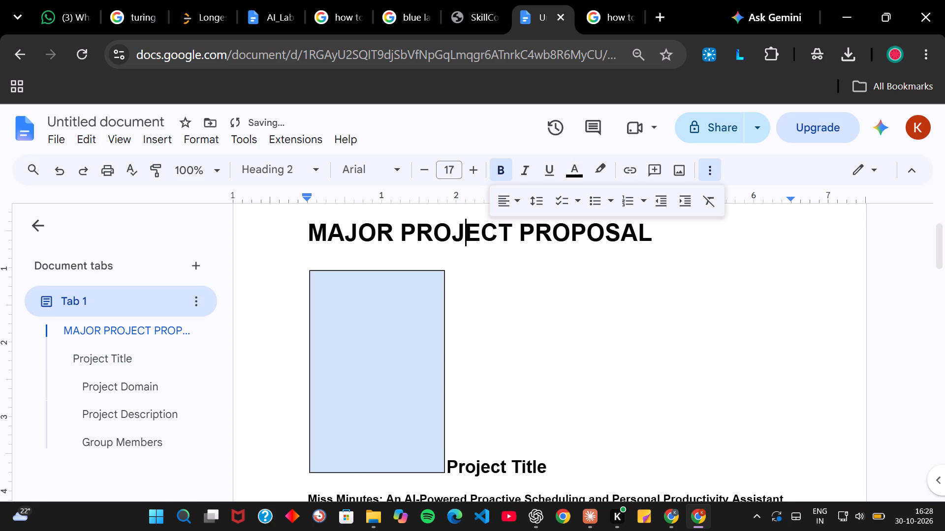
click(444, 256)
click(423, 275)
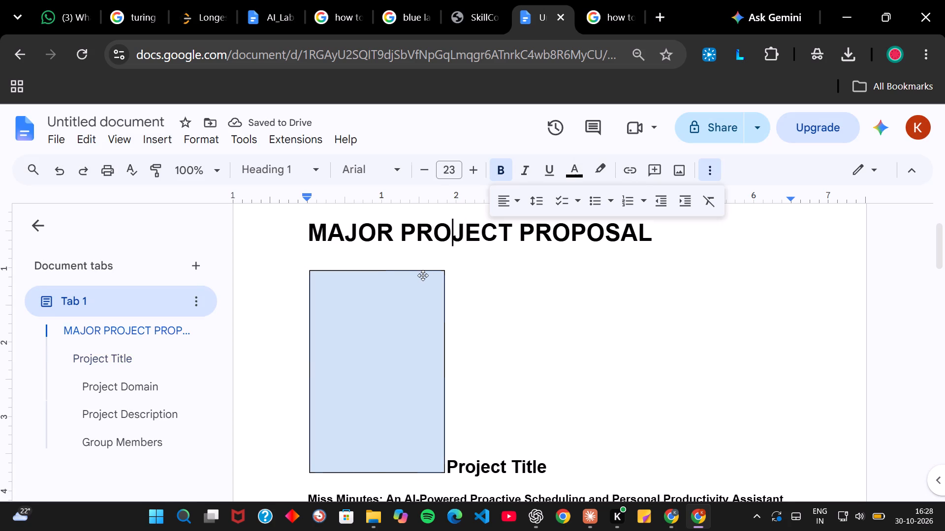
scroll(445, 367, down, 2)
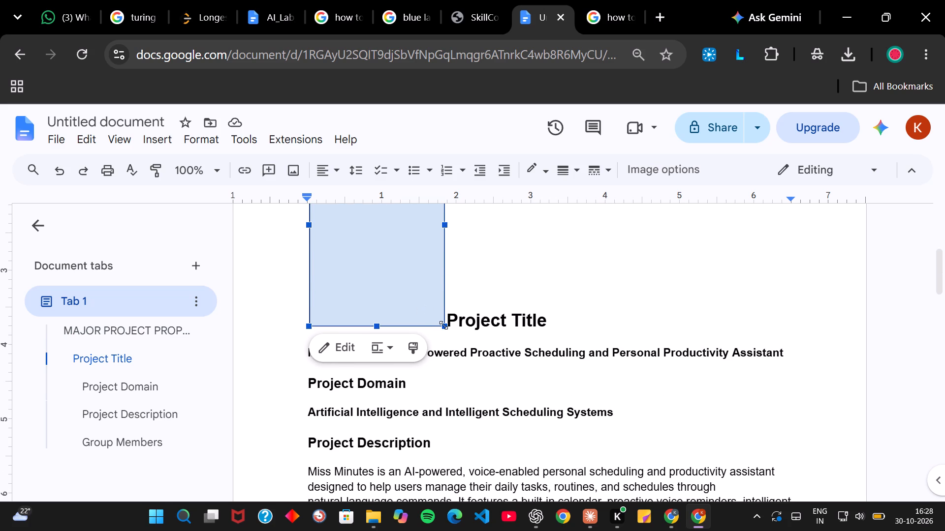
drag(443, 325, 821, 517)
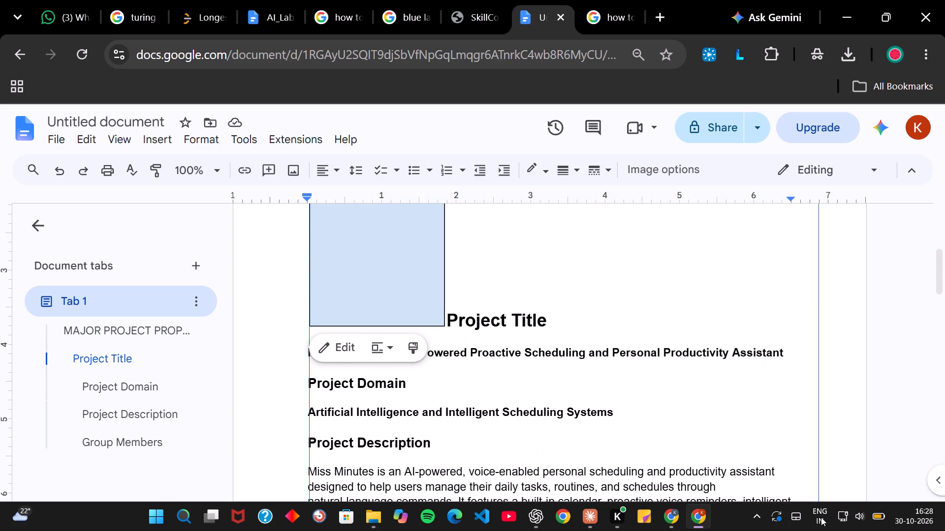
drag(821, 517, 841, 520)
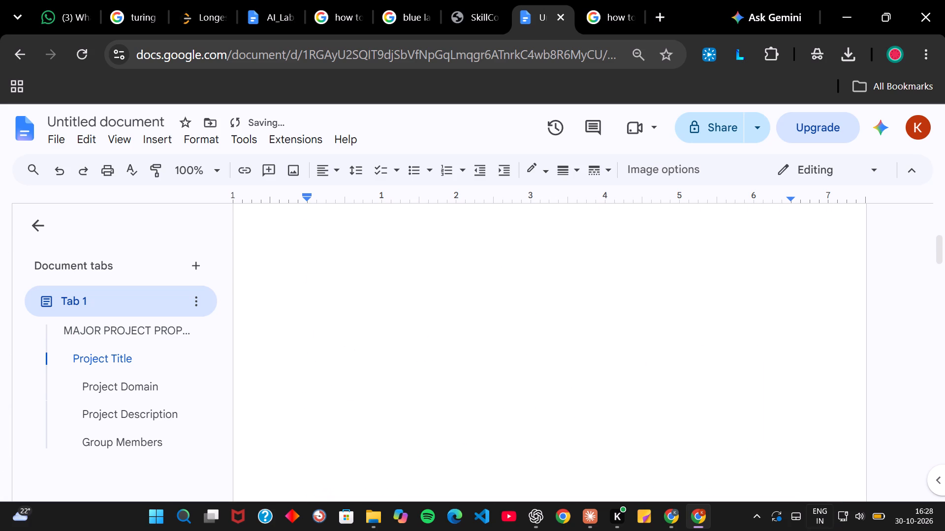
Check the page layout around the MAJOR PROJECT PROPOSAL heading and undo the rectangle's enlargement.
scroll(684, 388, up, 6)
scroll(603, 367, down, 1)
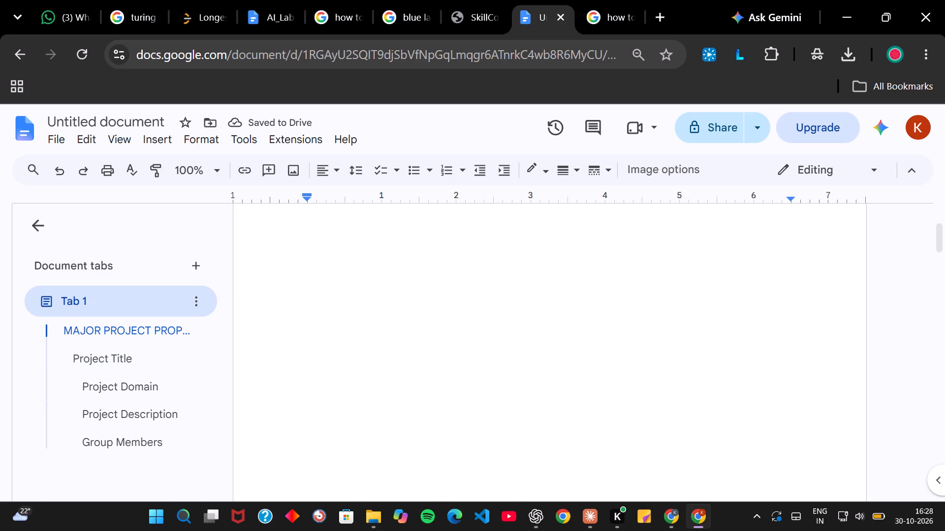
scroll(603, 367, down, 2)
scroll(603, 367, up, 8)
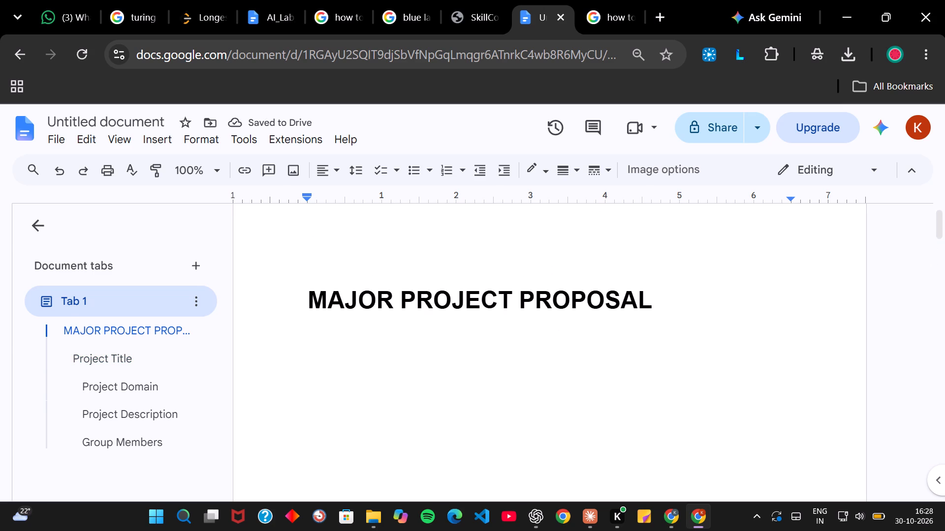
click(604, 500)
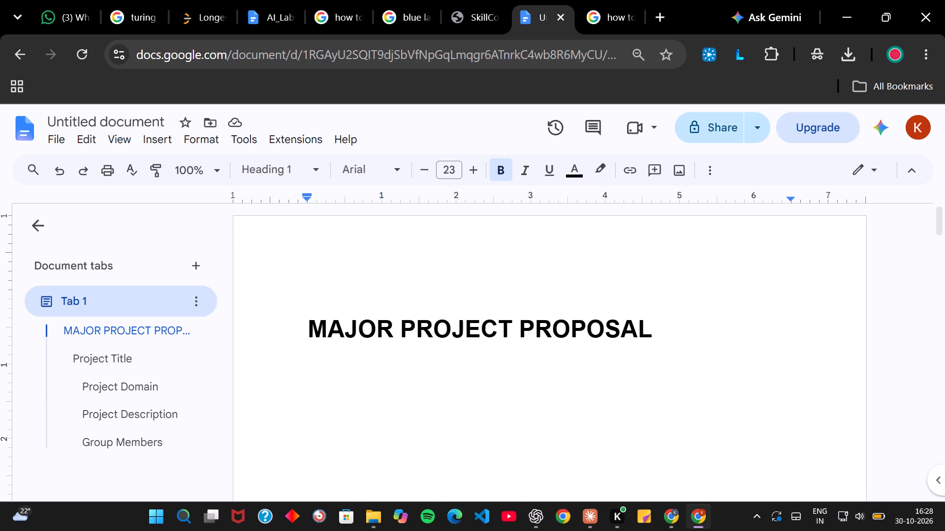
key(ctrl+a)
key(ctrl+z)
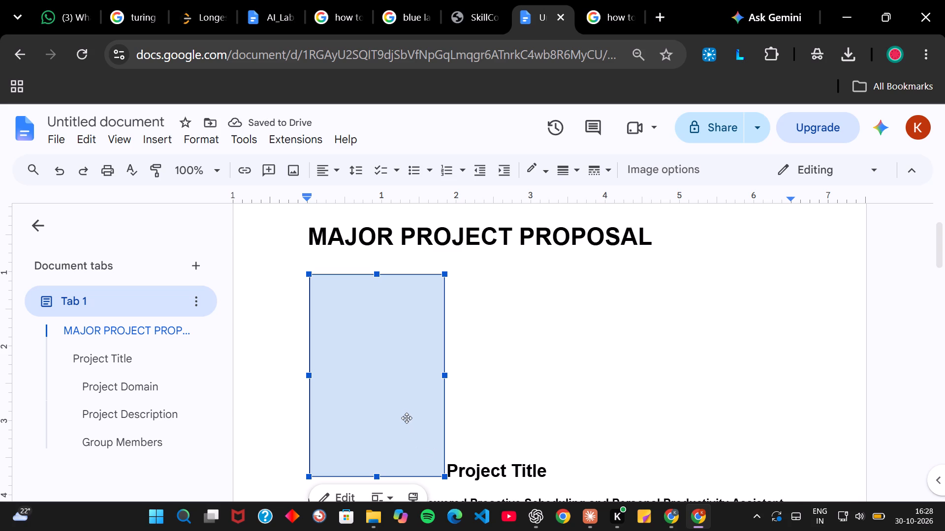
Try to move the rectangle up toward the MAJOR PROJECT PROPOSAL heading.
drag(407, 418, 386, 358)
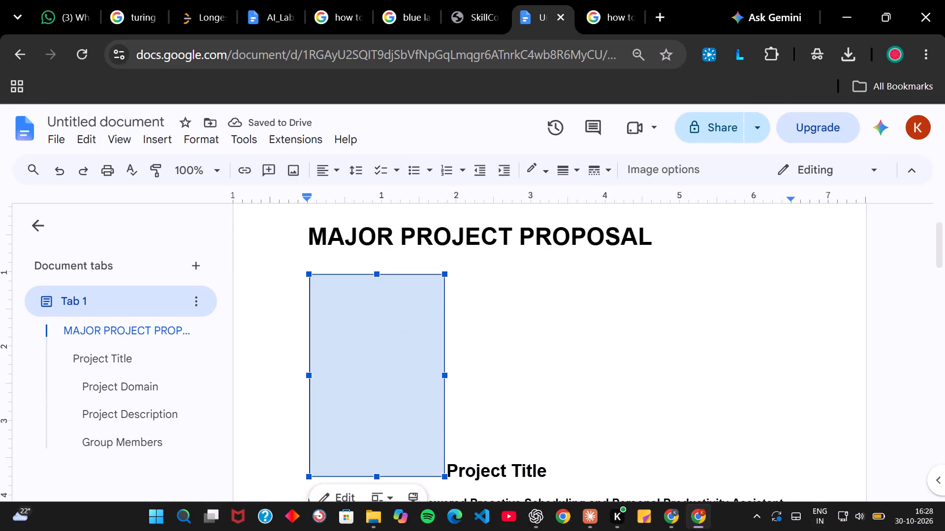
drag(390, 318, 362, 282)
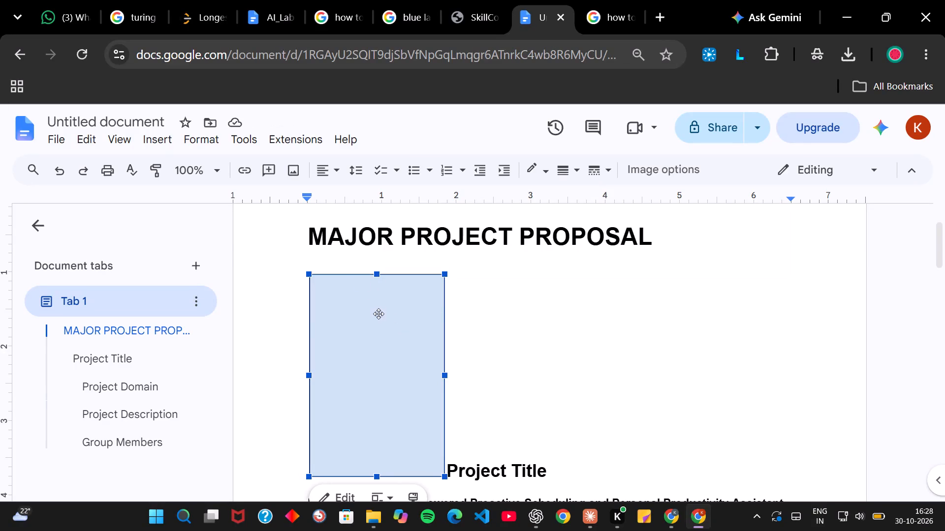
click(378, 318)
Search Google in a new tab for "google docs" and open the Google Docs: Sign-in result to create another document.
click(654, 12)
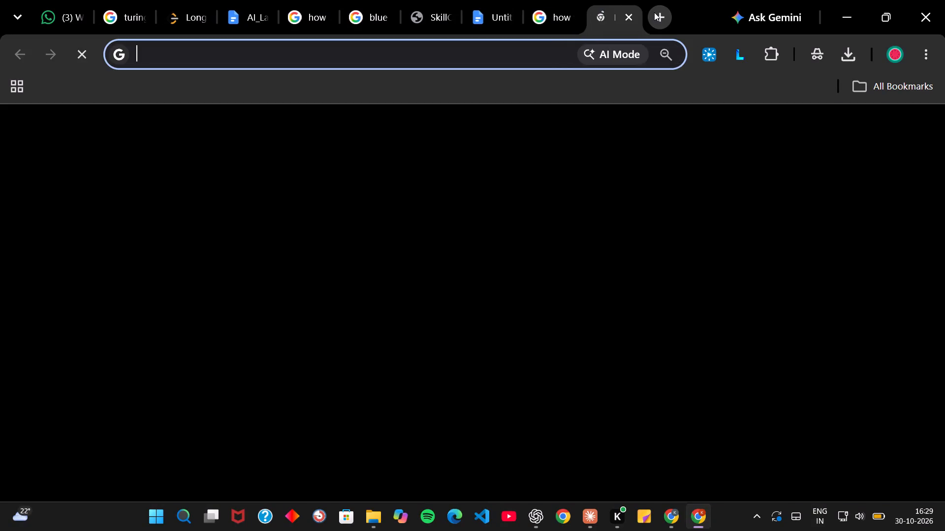
text(google)
key(space)
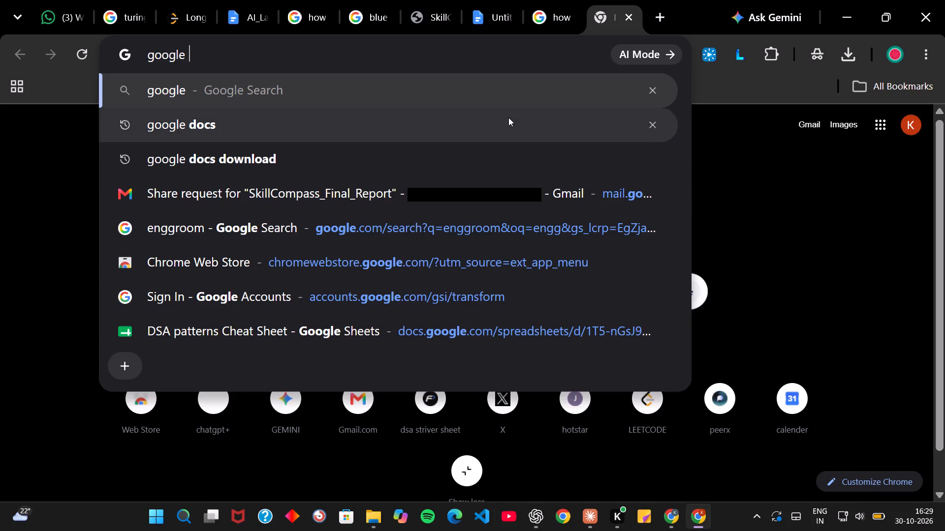
click(508, 118)
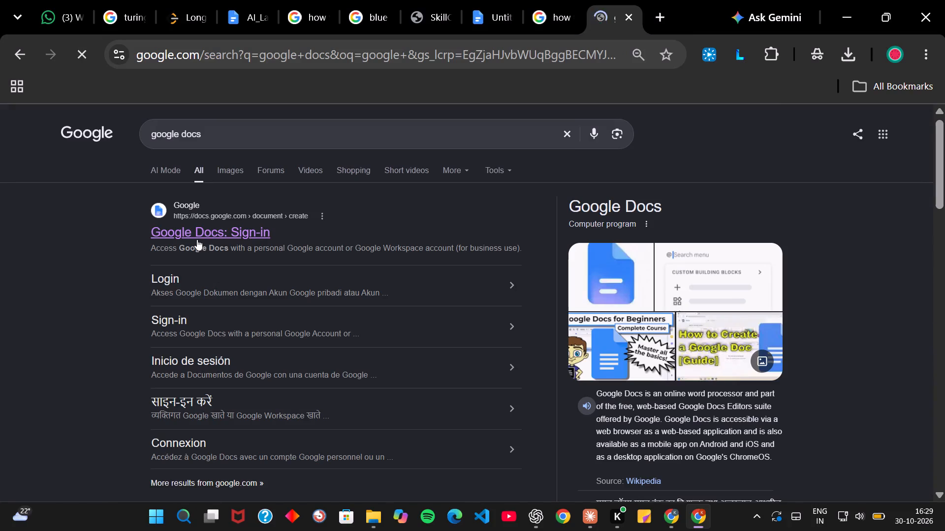
click(197, 239)
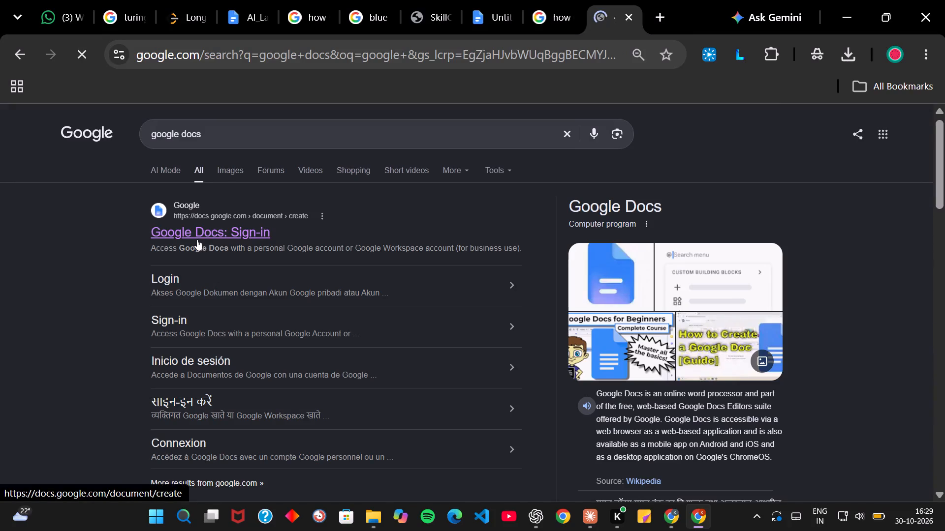
Create a new blank Google Docs document from the Google Docs: Sign-in search result.
click(205, 232)
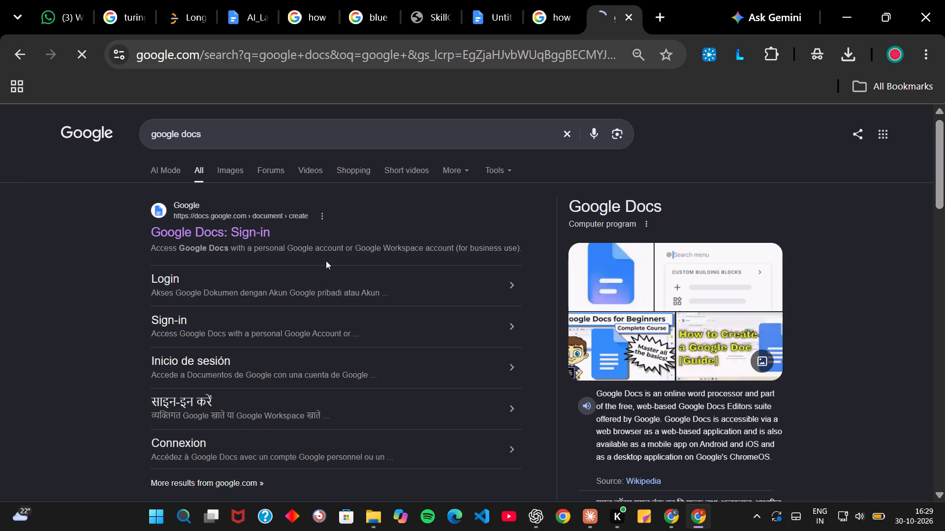
click(213, 235)
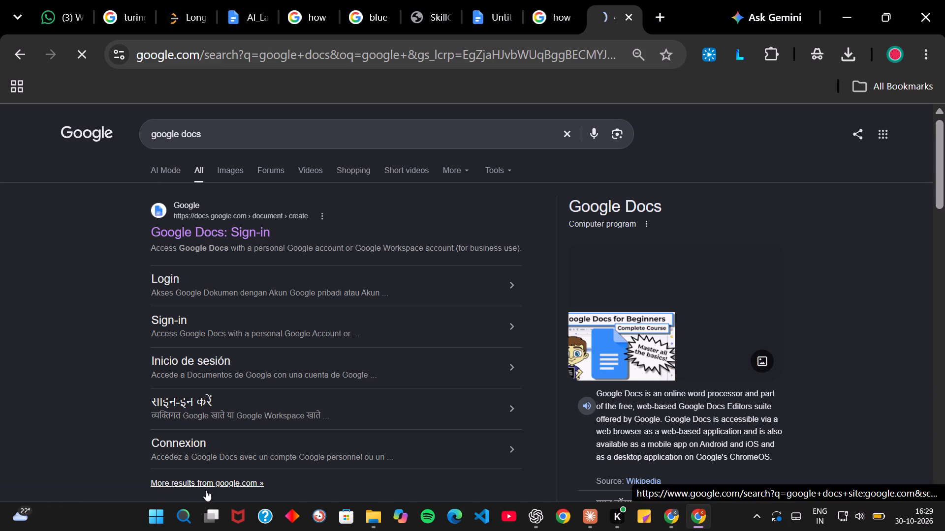
scroll(358, 427, down, 3)
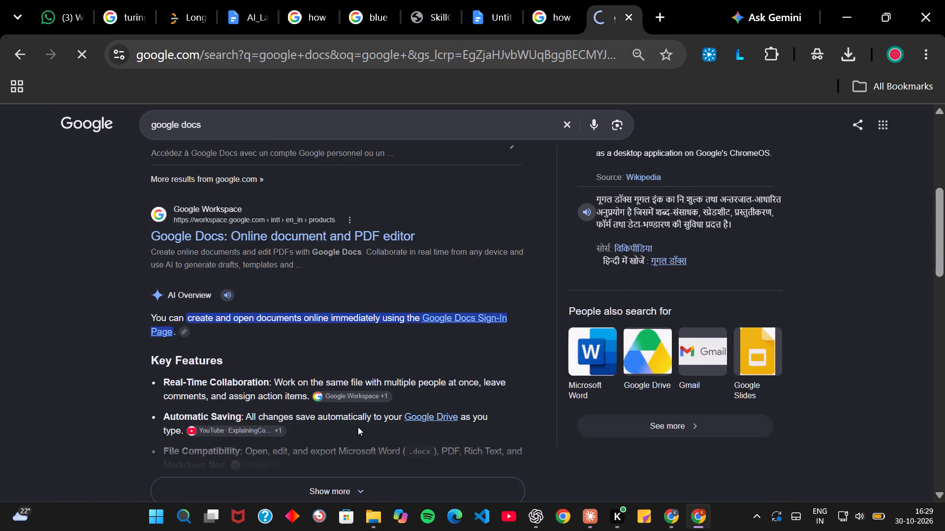
scroll(358, 427, down, 1)
scroll(358, 427, up, 6)
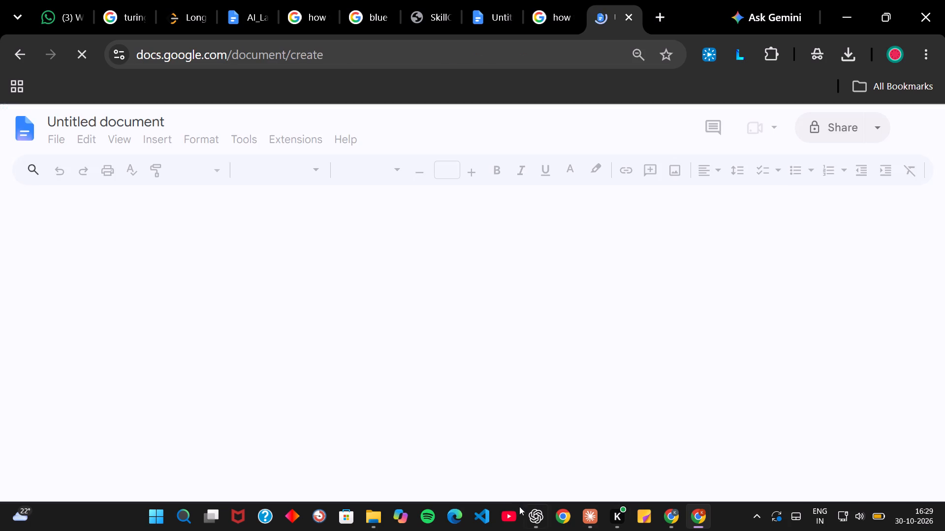
scroll(445, 352, down, 1)
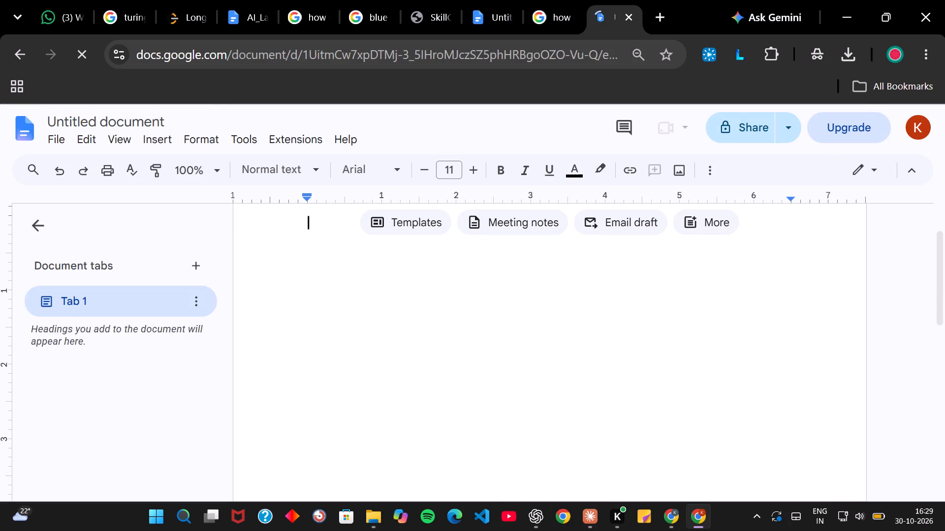
Insert a drawing containing a rectangle about 1.9 in wide and 2.7 in high into the blank document.
click(146, 141)
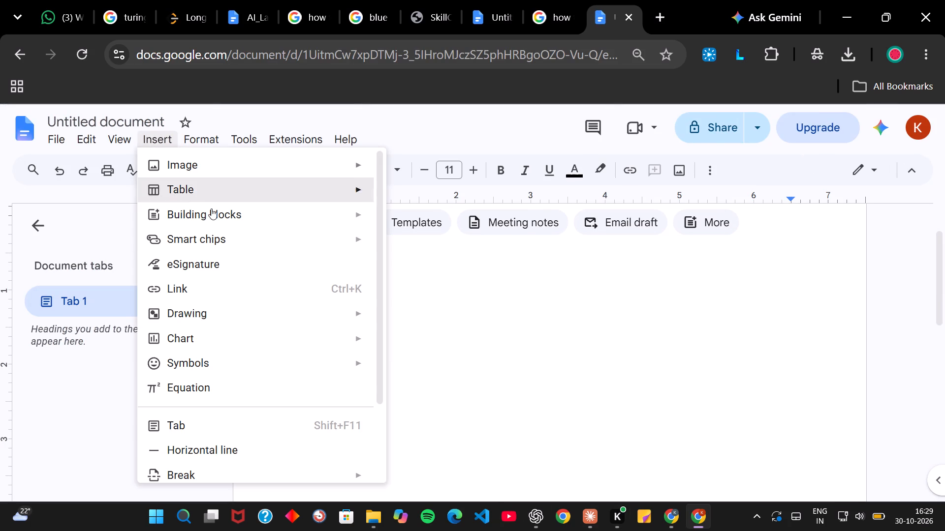
click(417, 314)
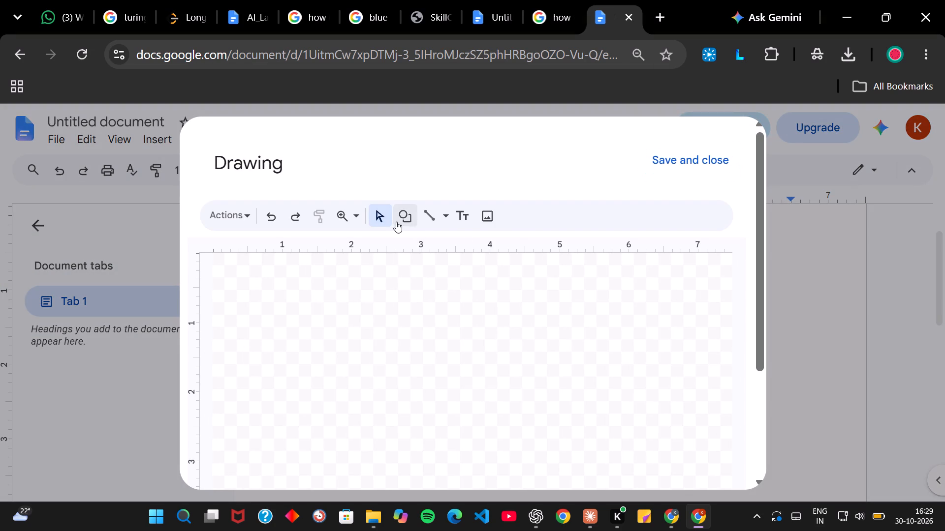
click(401, 217)
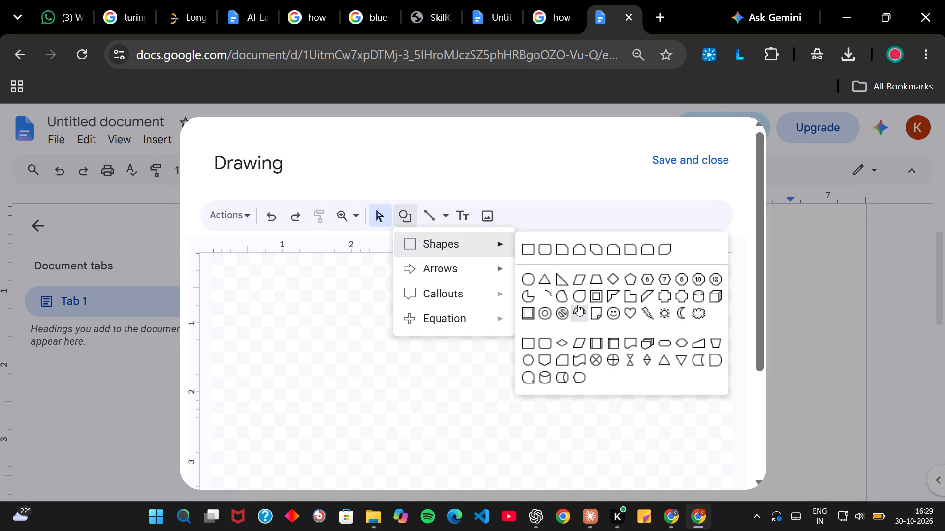
click(528, 253)
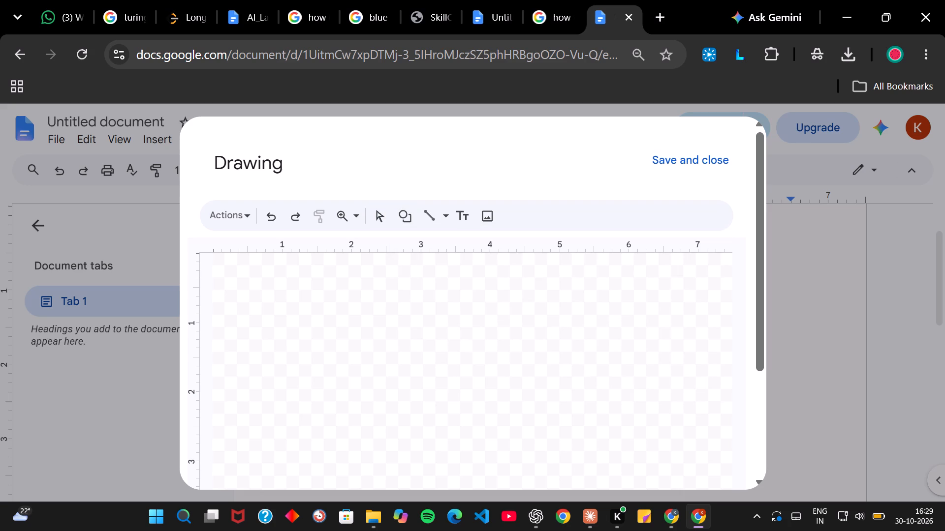
drag(391, 278, 522, 464)
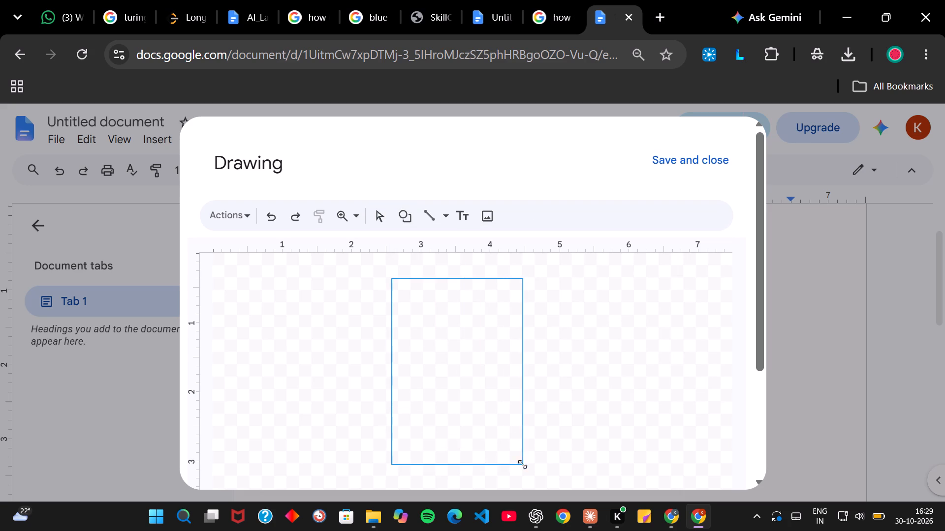
click(709, 165)
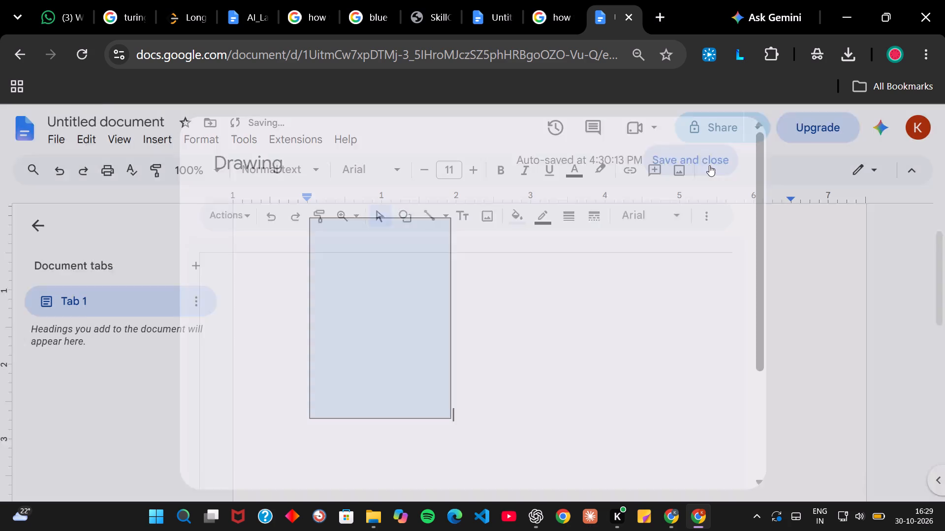
In full-screen view, enlarge the rectangle from its lower right corner to about 7.2 in wide, without altering the drawing's contents.
scroll(378, 283, down, 1)
key(F11)
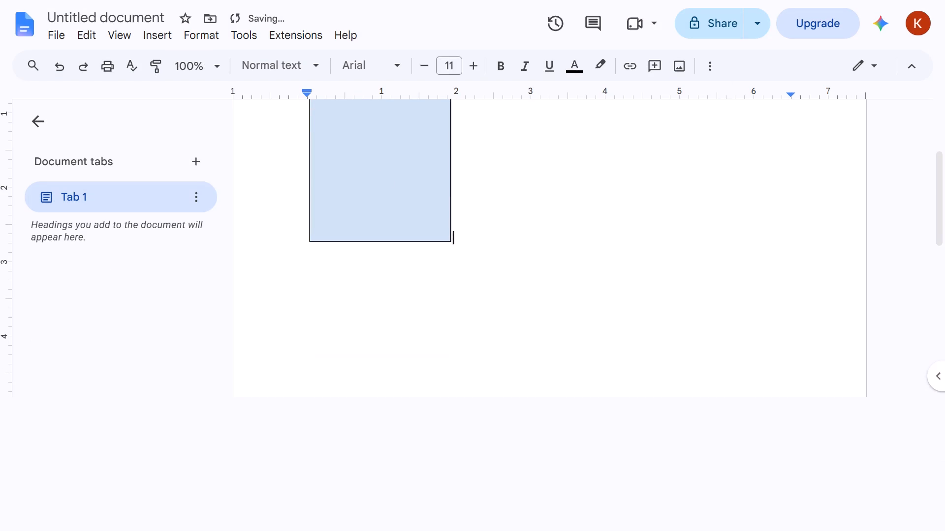
scroll(378, 220, up, 3)
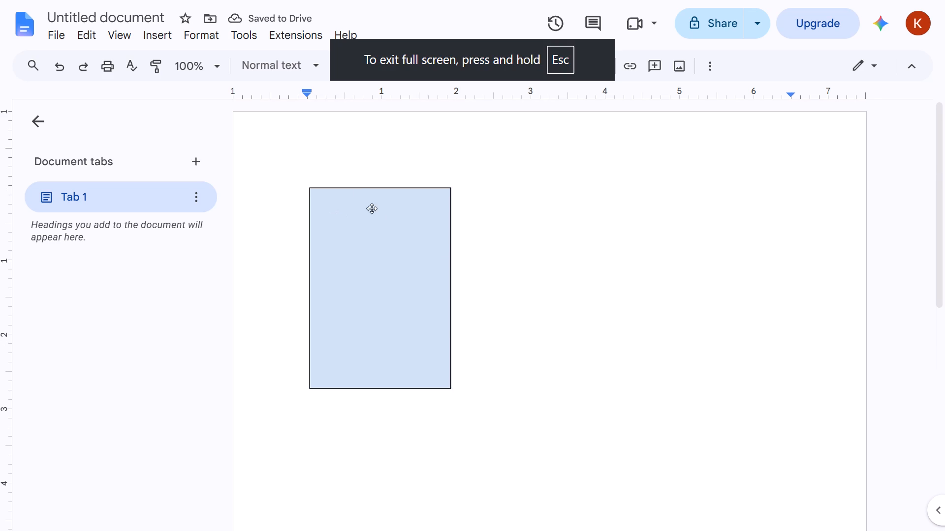
click(450, 389)
click(450, 389)
drag(450, 389, 814, 530)
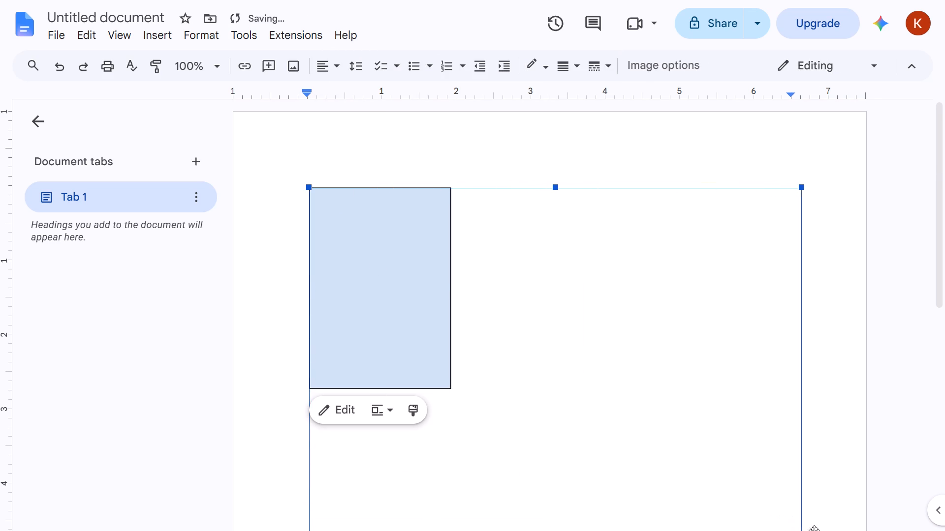
drag(814, 530, 841, 530)
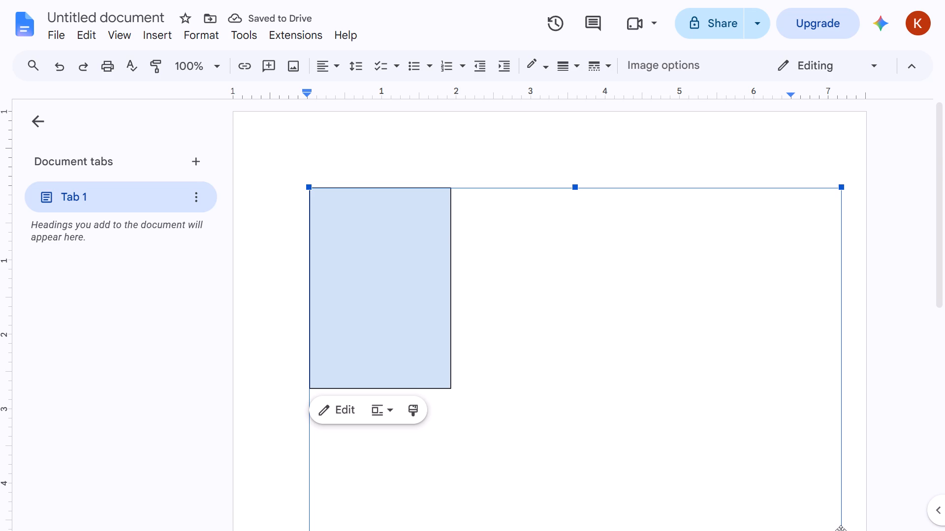
drag(841, 530, 847, 530)
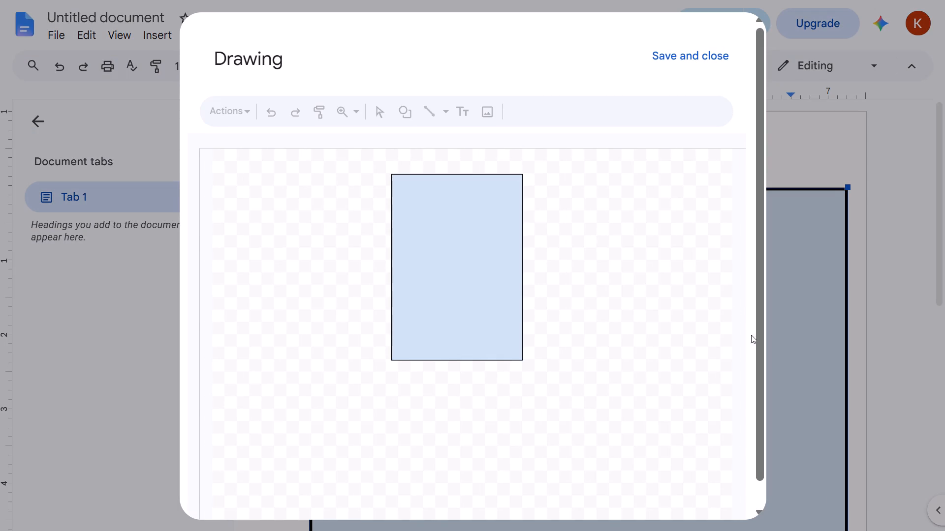
scroll(526, 277, down, 1)
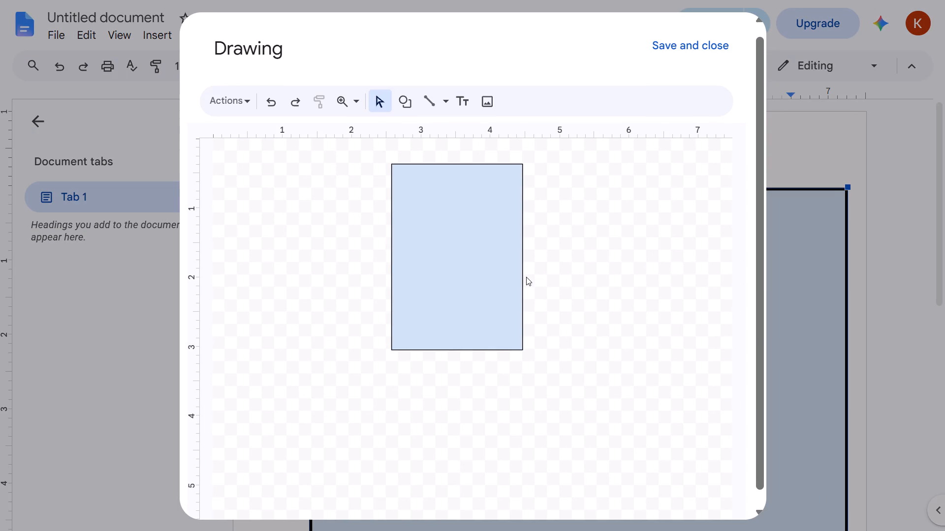
click(663, 28)
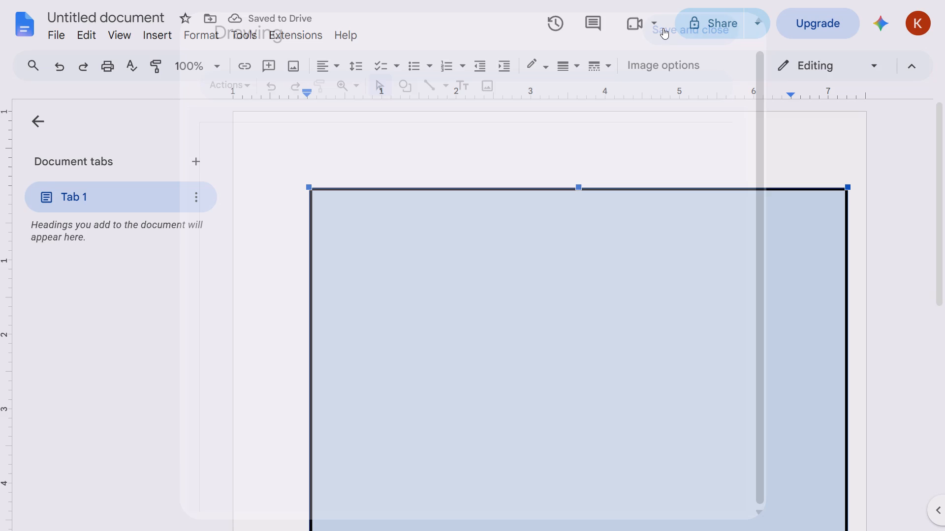
Stretch the rectangle from its upper left corner toward the page's upper left corner, to about 7.9 in wide.
drag(308, 187, 297, 174)
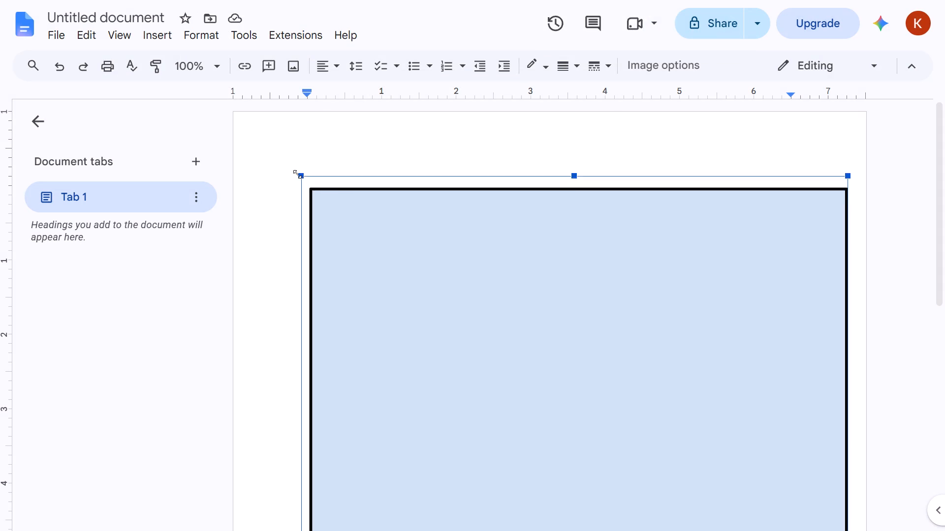
drag(297, 174, 261, 179)
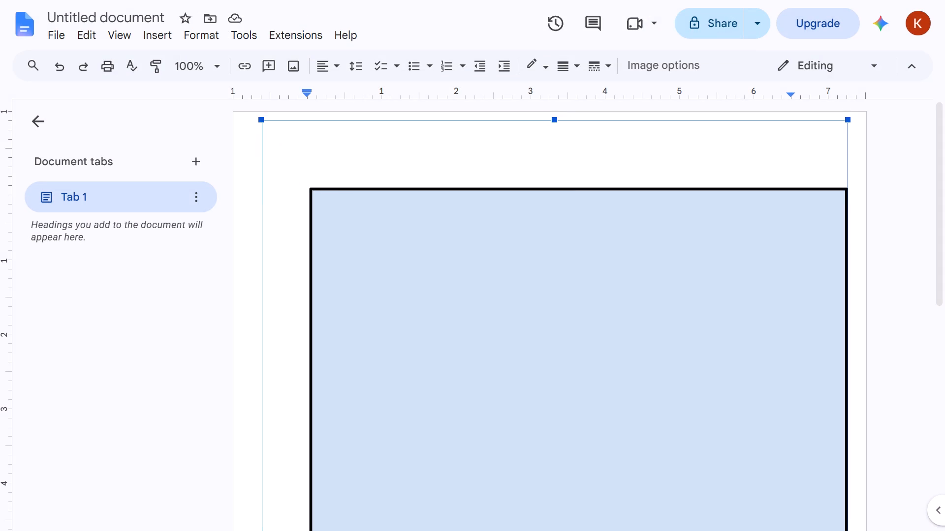
drag(261, 179, 261, 188)
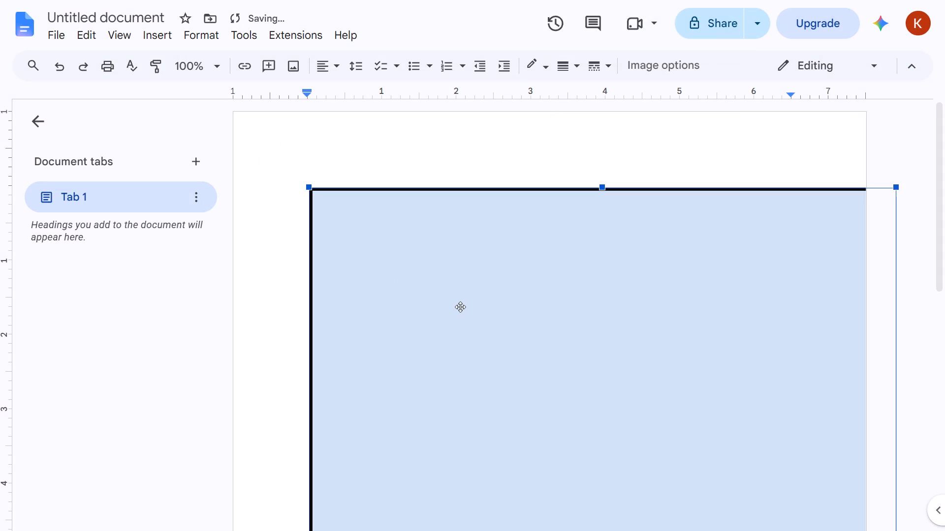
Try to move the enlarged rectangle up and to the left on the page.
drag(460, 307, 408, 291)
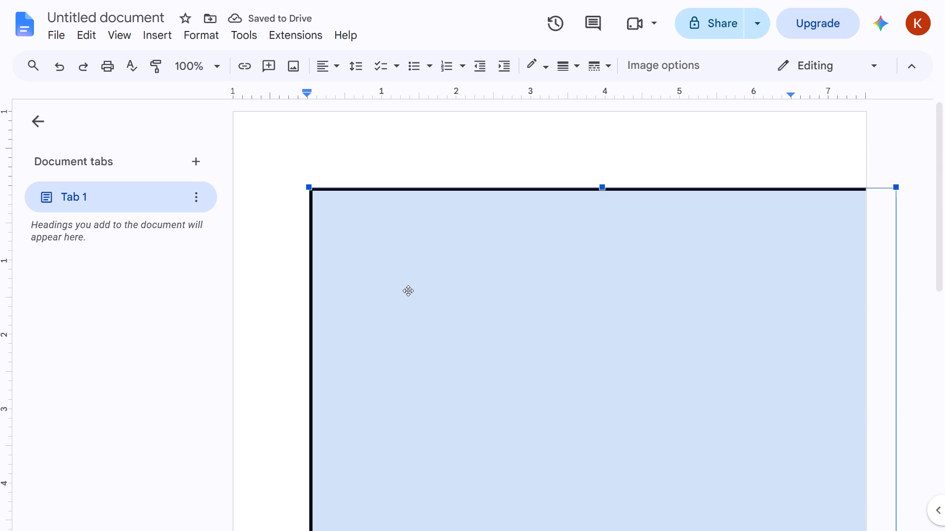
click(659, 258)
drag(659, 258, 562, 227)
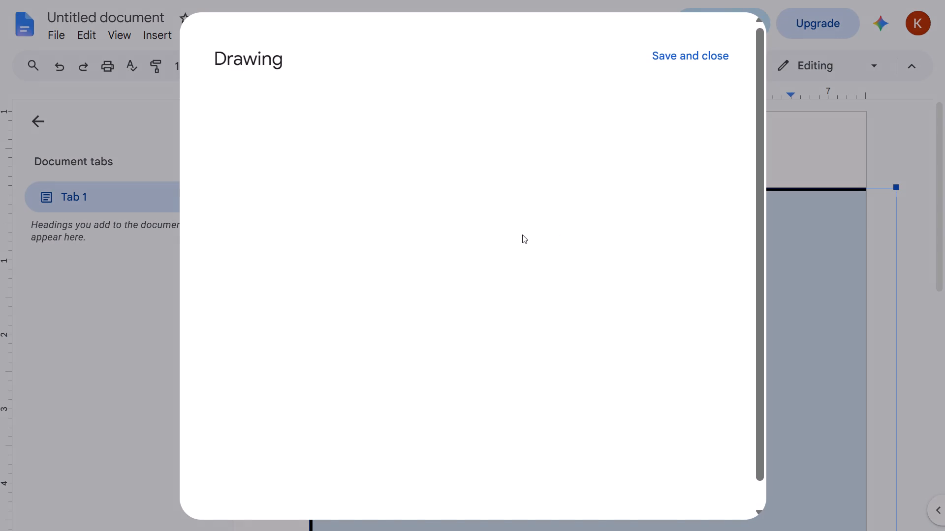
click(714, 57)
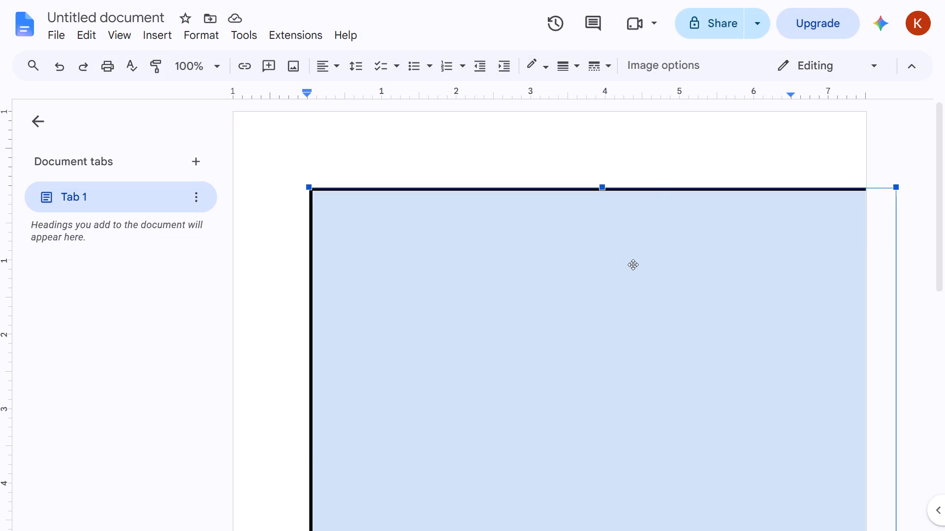
Check how the rectangle sits at the bottom of the page and set its alignment to justified.
scroll(633, 265, down, 5)
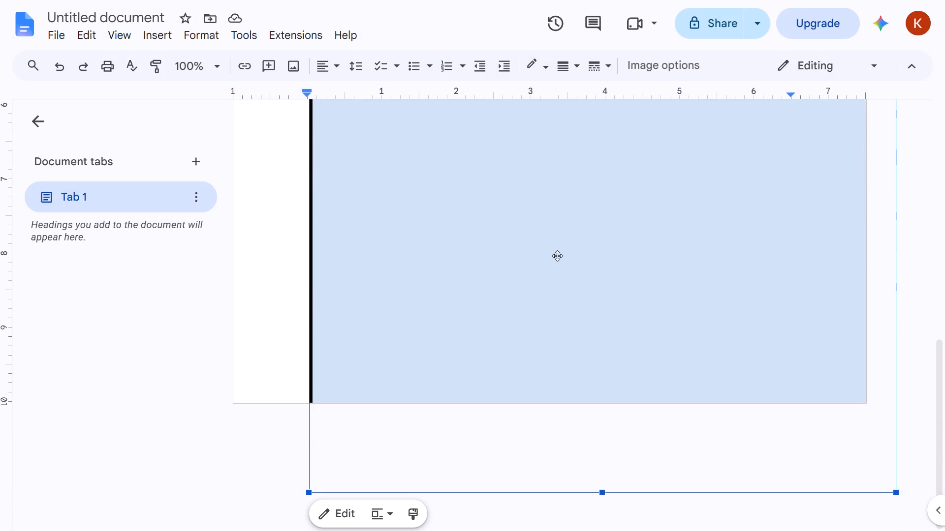
click(556, 256)
scroll(465, 266, up, 6)
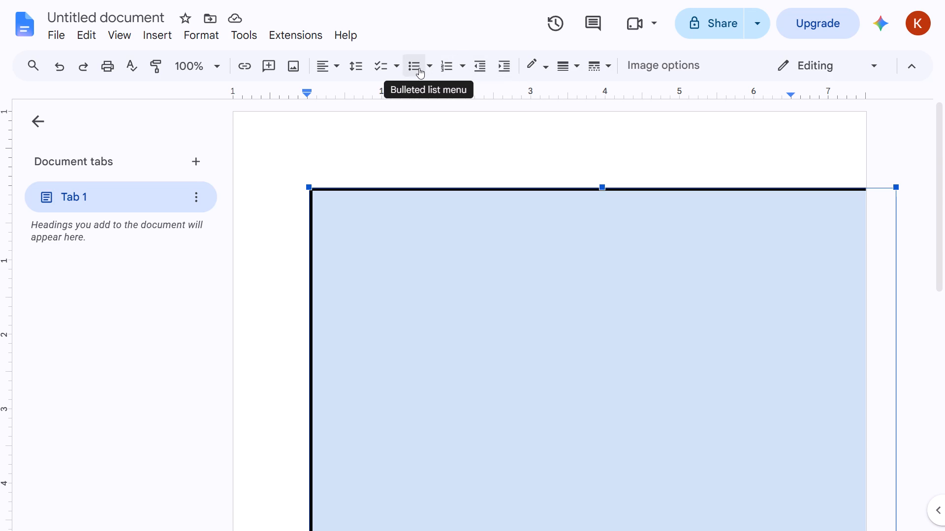
click(337, 61)
click(389, 89)
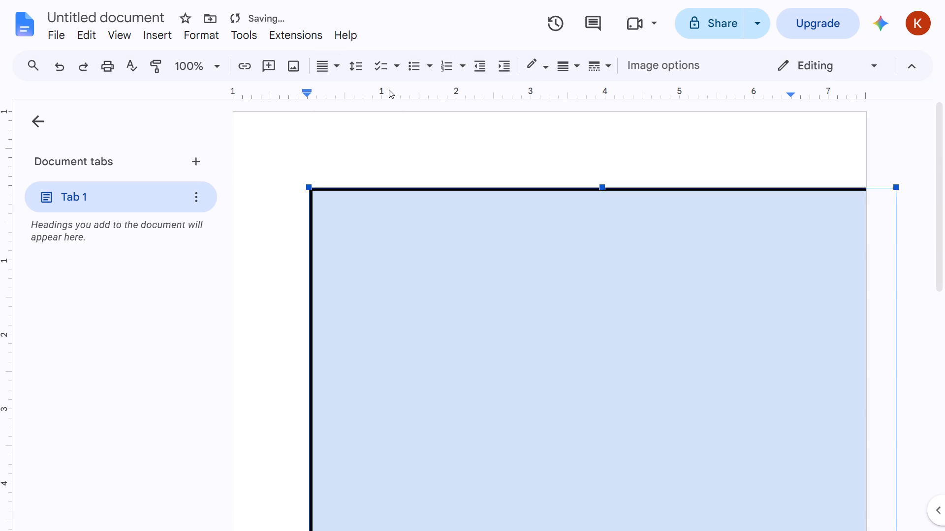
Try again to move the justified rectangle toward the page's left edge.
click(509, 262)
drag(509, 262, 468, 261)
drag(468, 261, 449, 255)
Stretch the rectangle from its upper left corner to about 8.5 in wide and try to shift it left.
drag(308, 187, 255, 210)
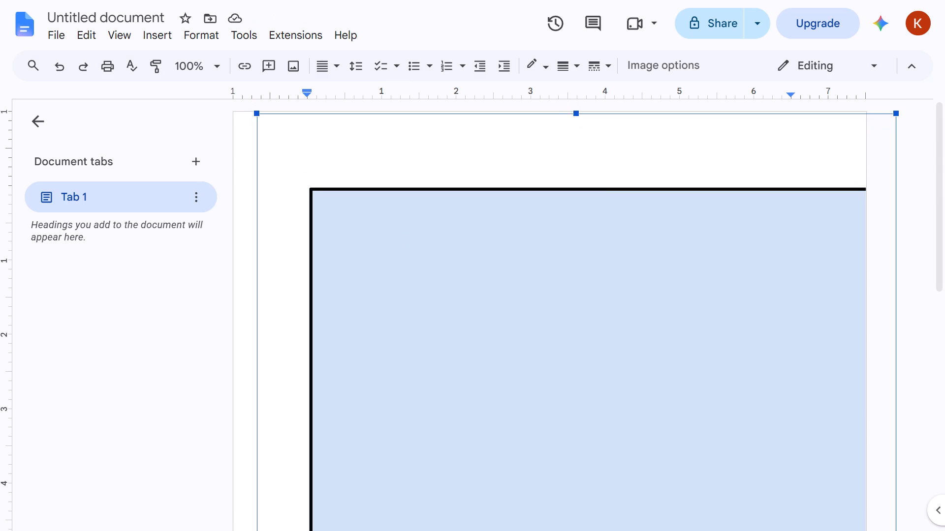
drag(255, 210, 264, 246)
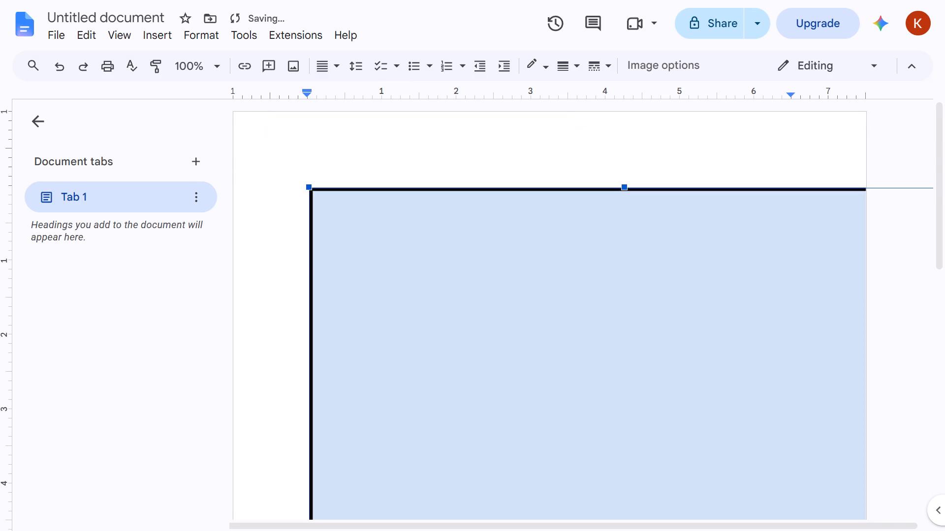
drag(542, 325, 473, 334)
Leave full-screen view and close the trial document, returning to the MAJOR PROJECT PROPOSAL document.
key(F11)
click(632, 20)
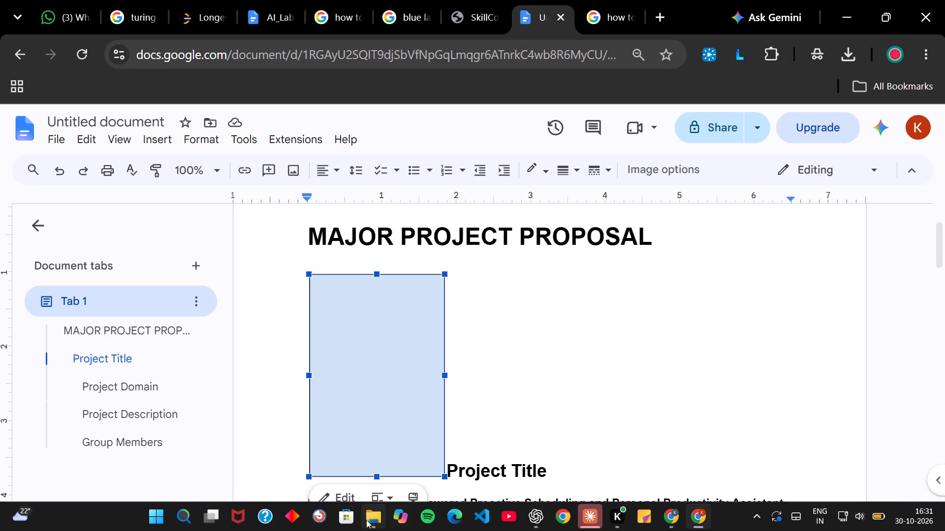
Switch to File Explorer and bring up the Downloads folder with no file selected.
click(364, 520)
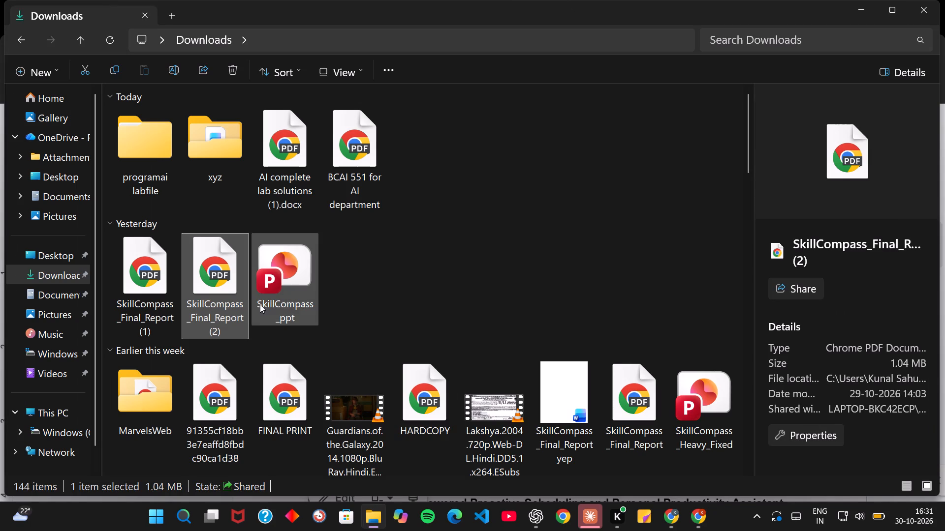
click(571, 119)
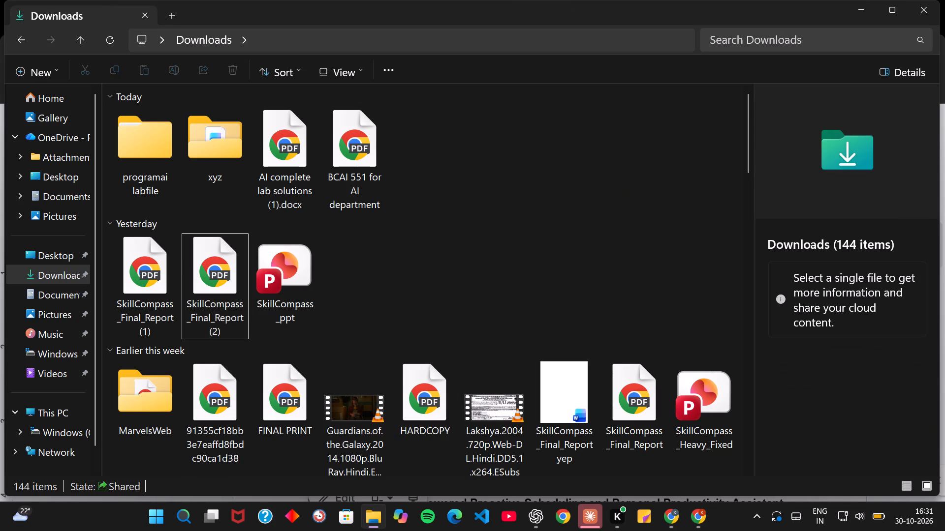
Minimize File Explorer, then find Microsoft Word with the system search term "ms word" and launch it.
click(861, 10)
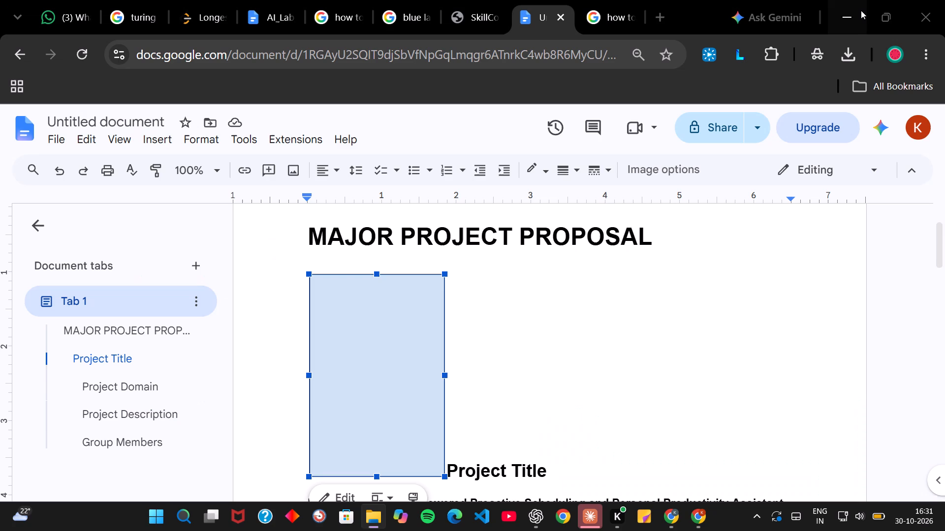
text(mic)
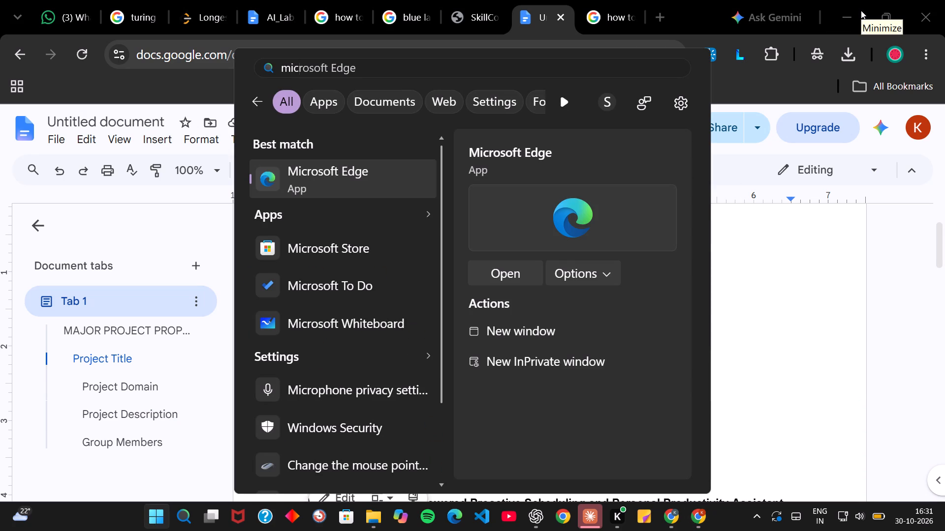
text(ro)
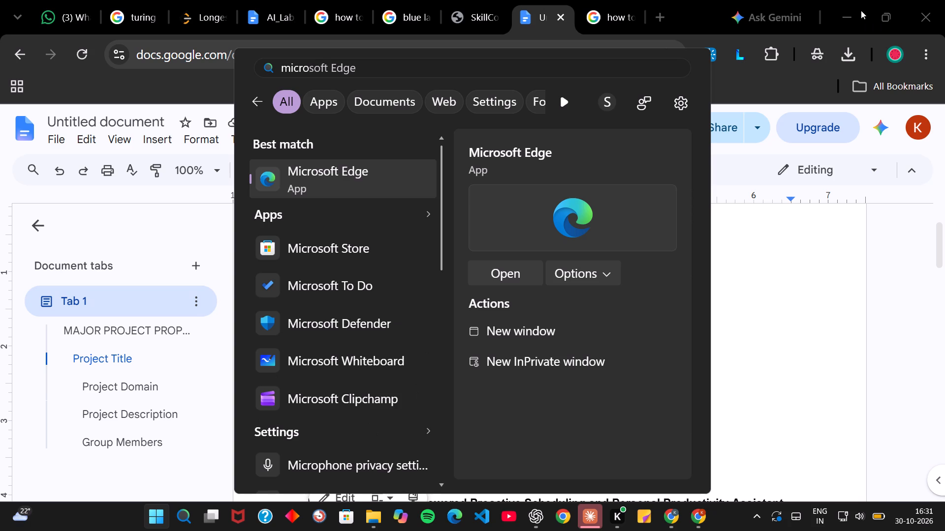
key(space)
text(doc)
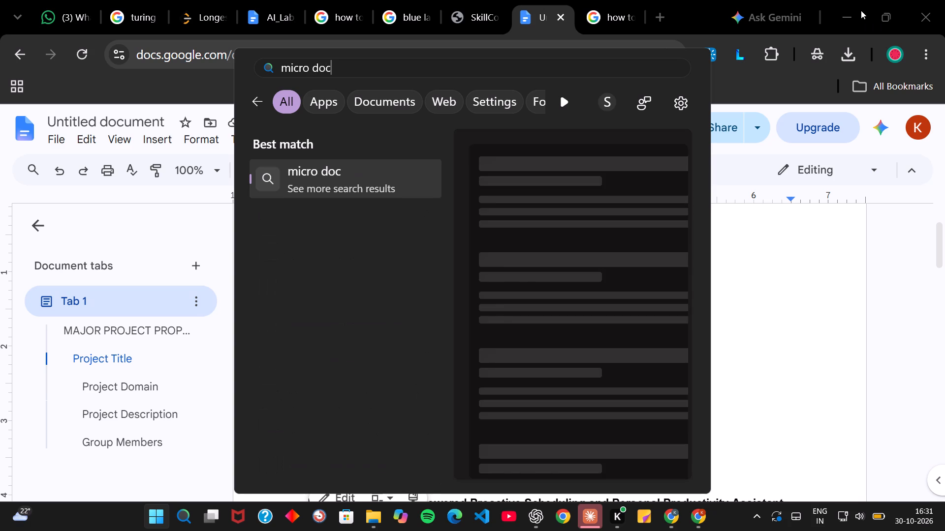
key(BackSpace)
key(BackSpace)
key(BackSpace)
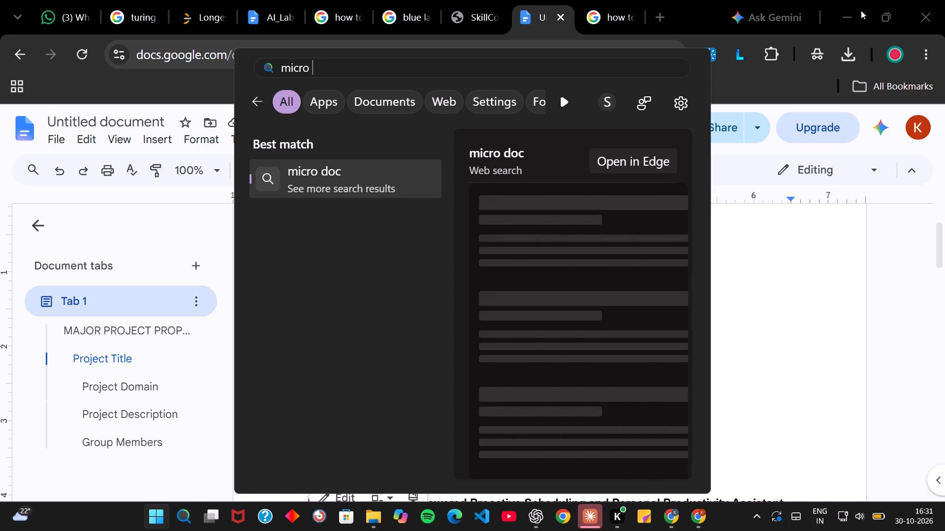
key(BackSpace)
key(BackSpace)
key(BackSpace)
key(BackSpace)
key(BackSpace)
key(BackSpace)
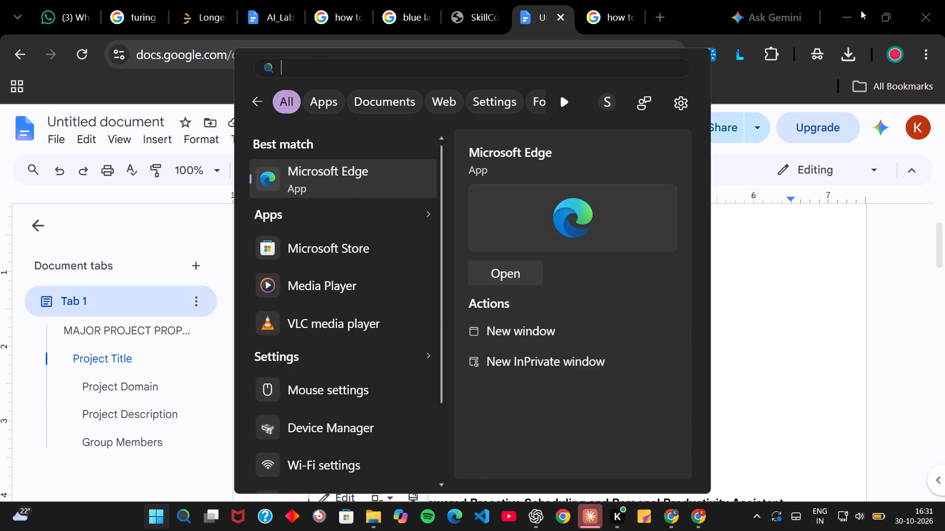
text(ms word)
key(Return)
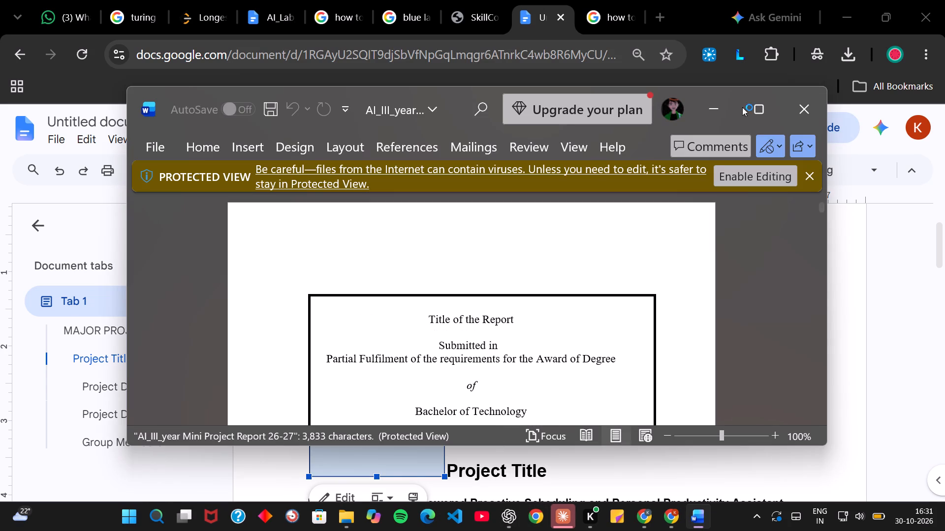
Maximize the Word window and create a new blank document.
click(759, 99)
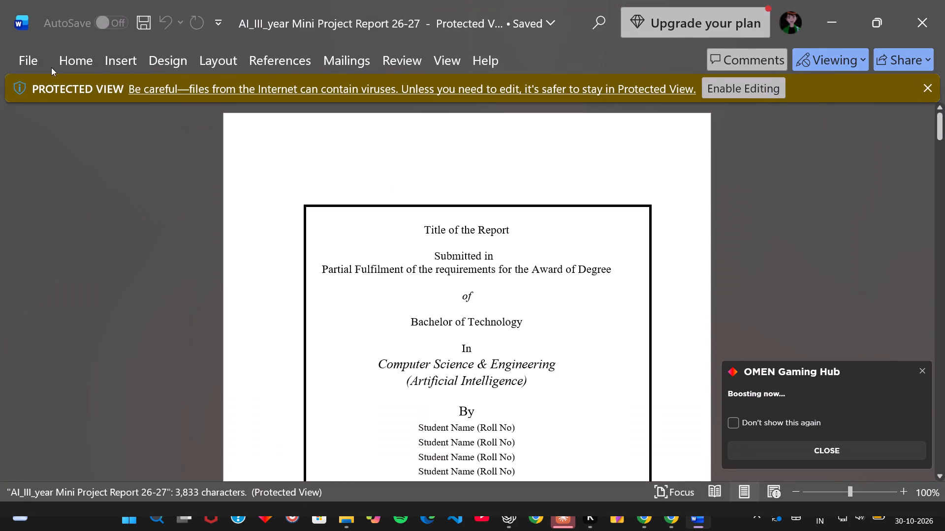
click(17, 59)
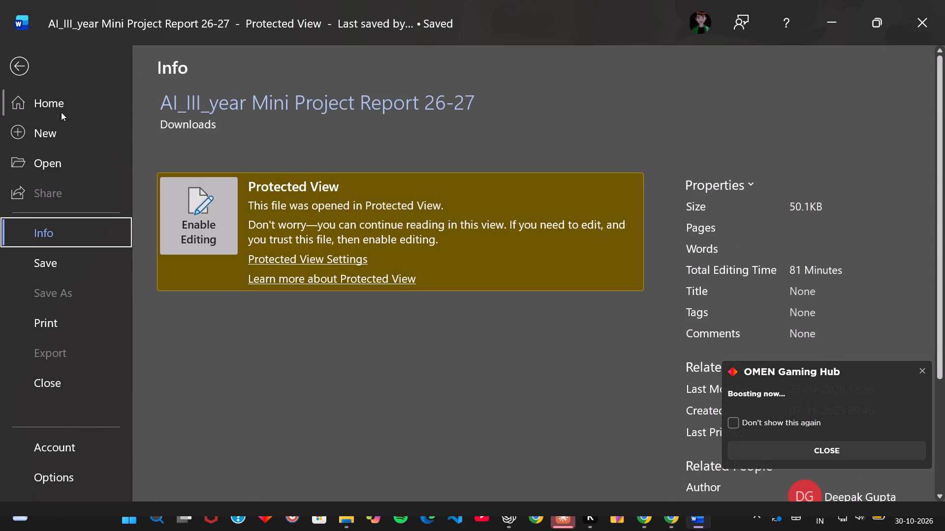
click(58, 126)
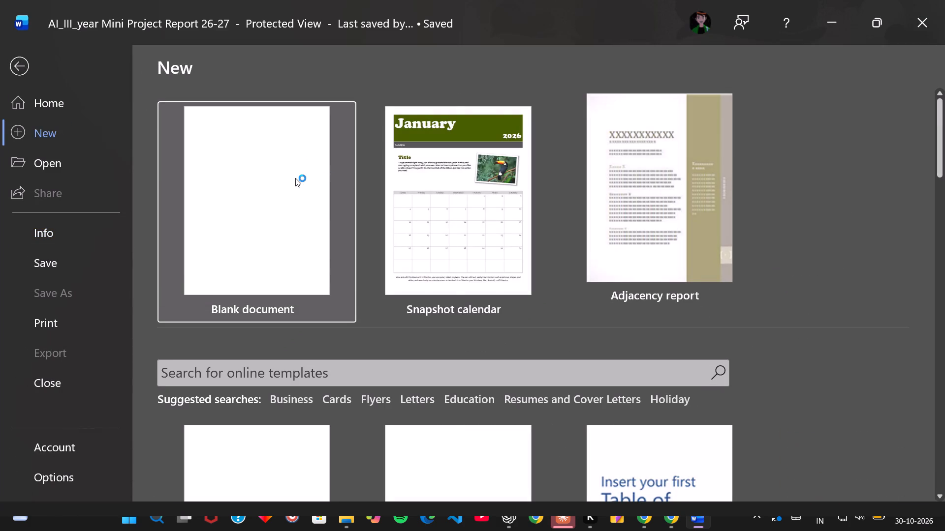
click(295, 178)
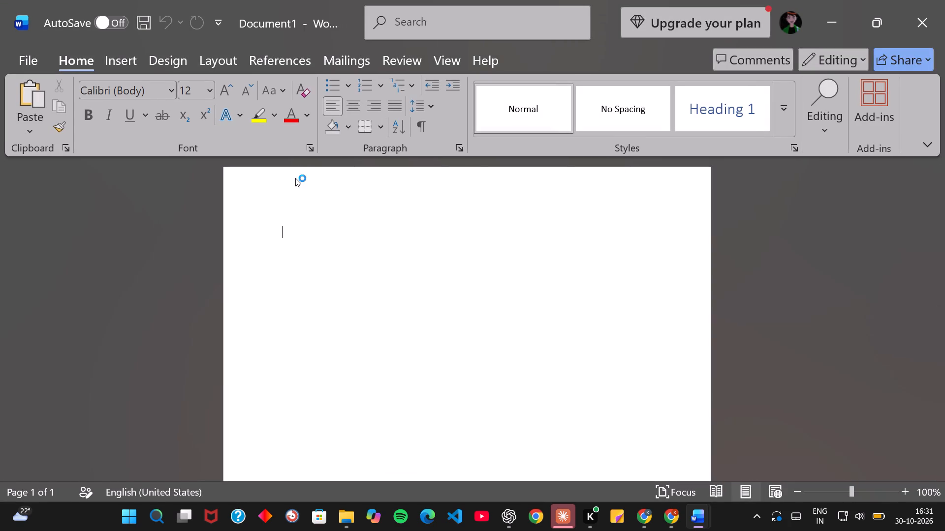
Look through the start page with its recent files and the insert, layout and cover page tools for a page border option.
click(38, 54)
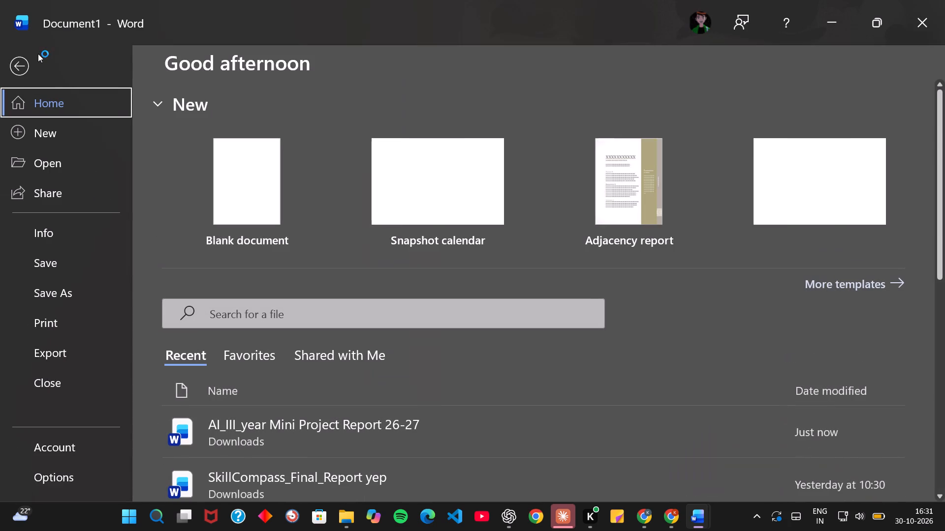
scroll(260, 296, down, 2)
scroll(260, 296, up, 2)
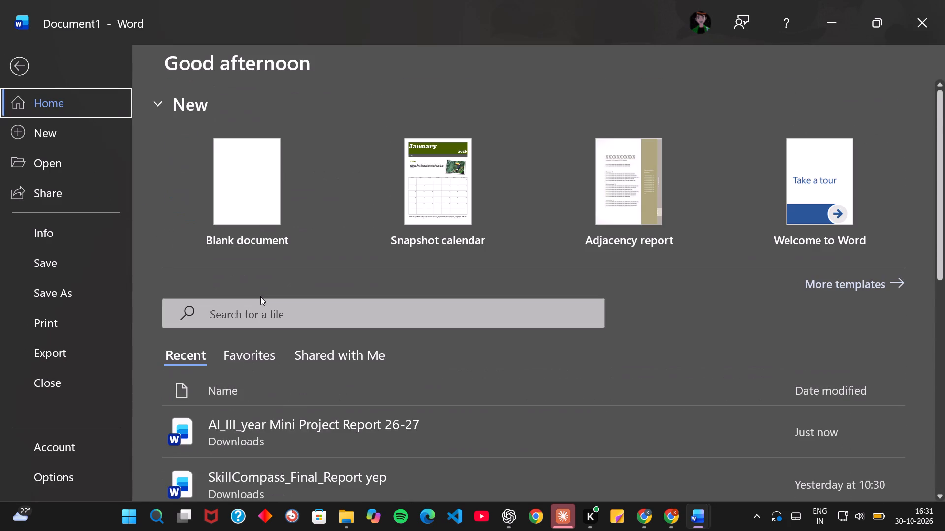
scroll(642, 235, left, 1)
scroll(642, 235, down, 1)
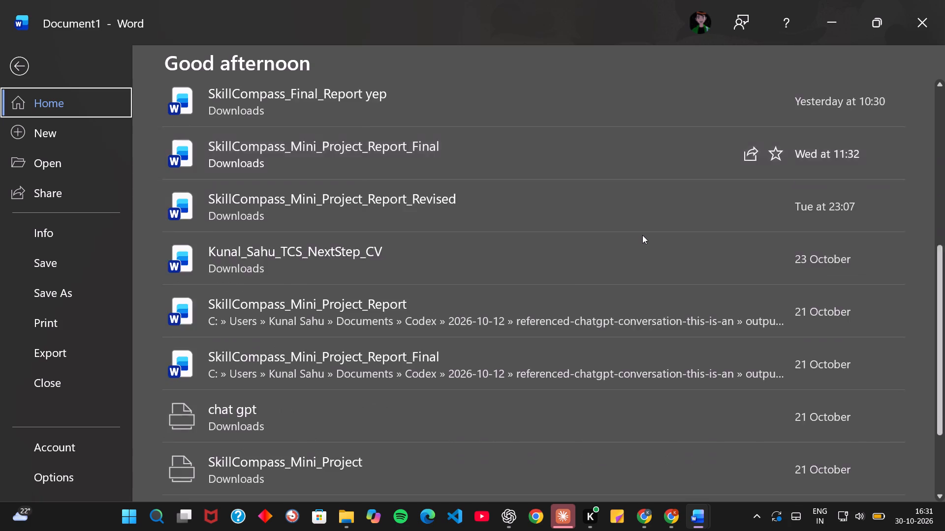
scroll(642, 235, down, 2)
scroll(642, 235, up, 6)
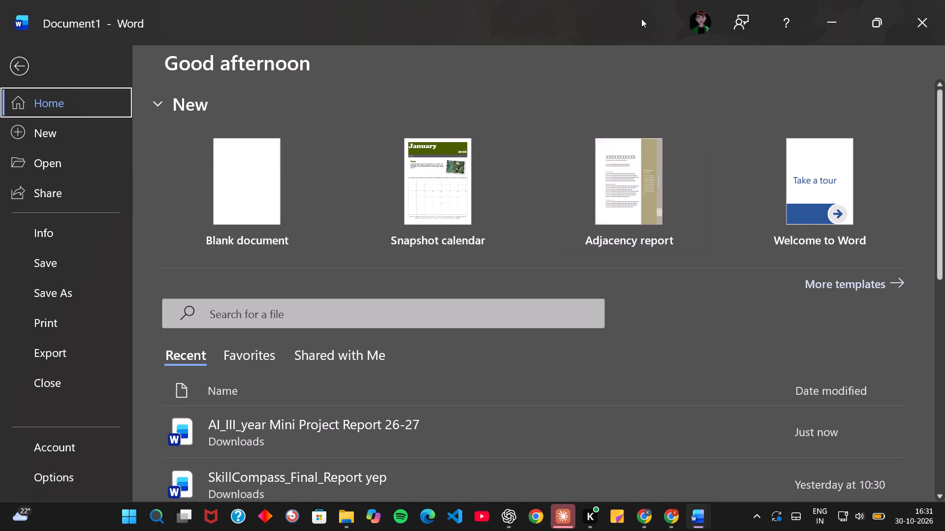
click(18, 61)
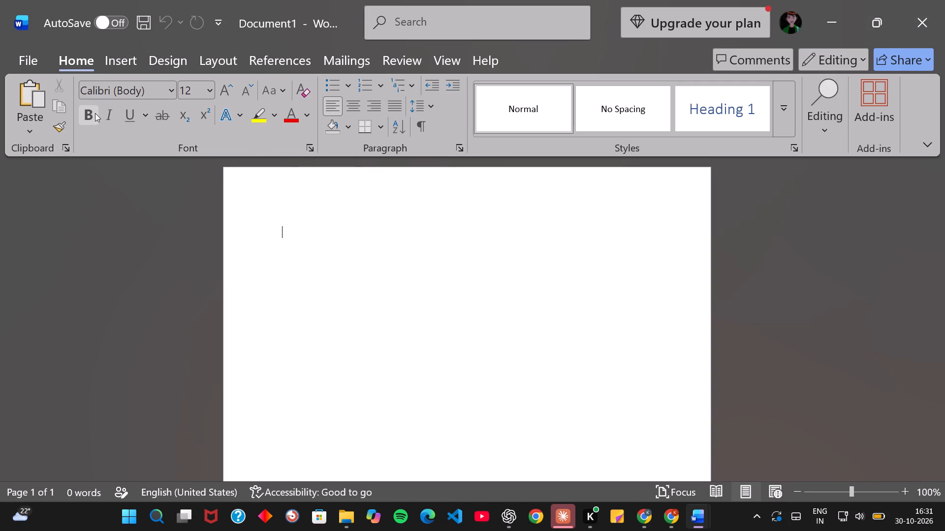
click(126, 58)
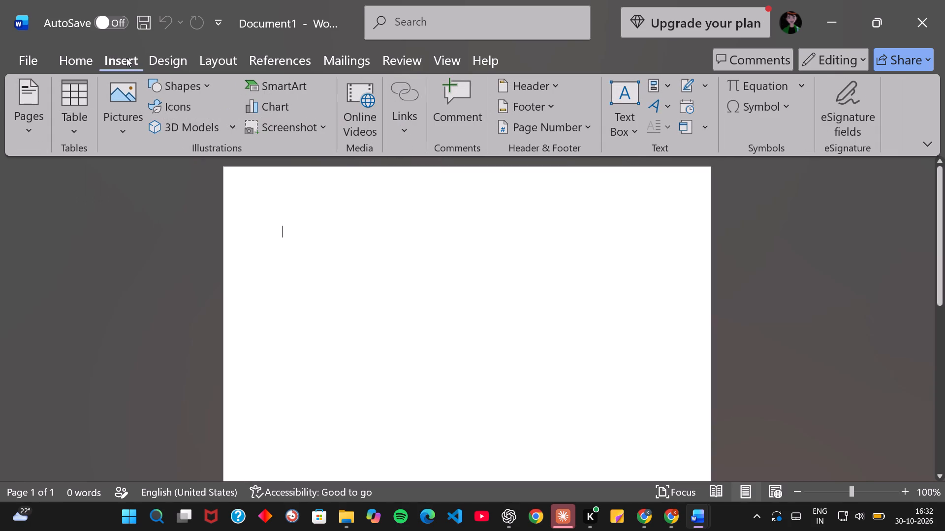
click(214, 64)
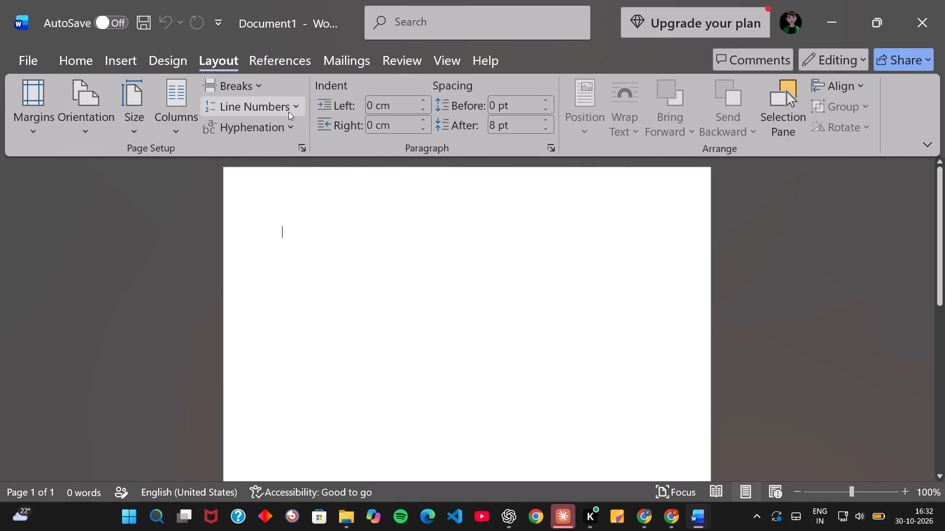
click(93, 63)
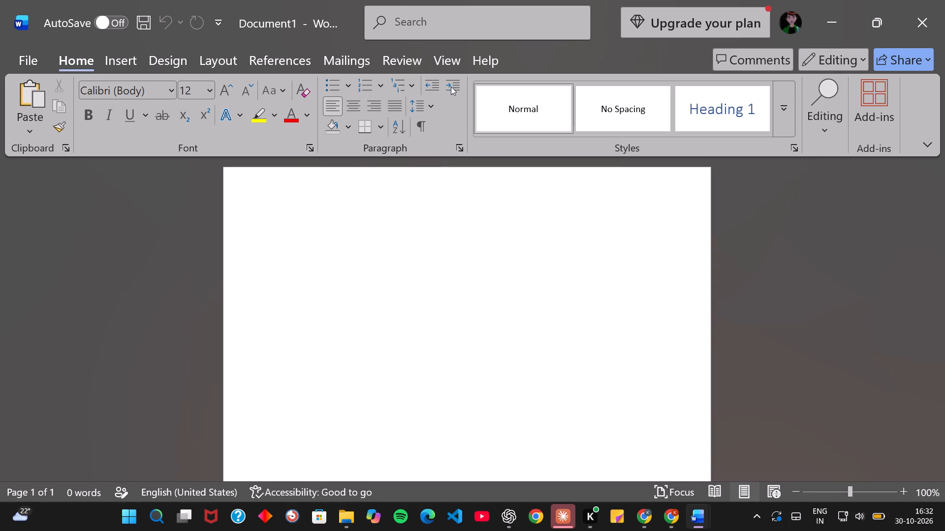
click(133, 64)
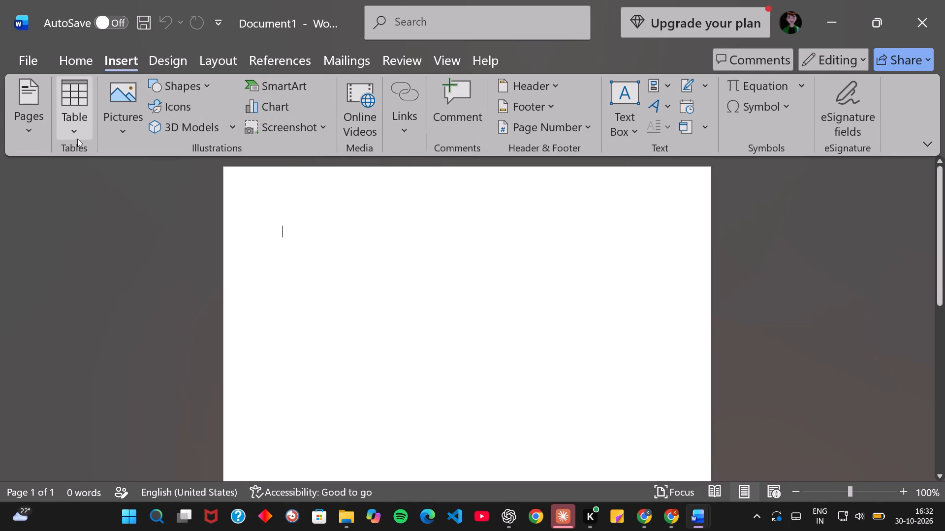
click(36, 127)
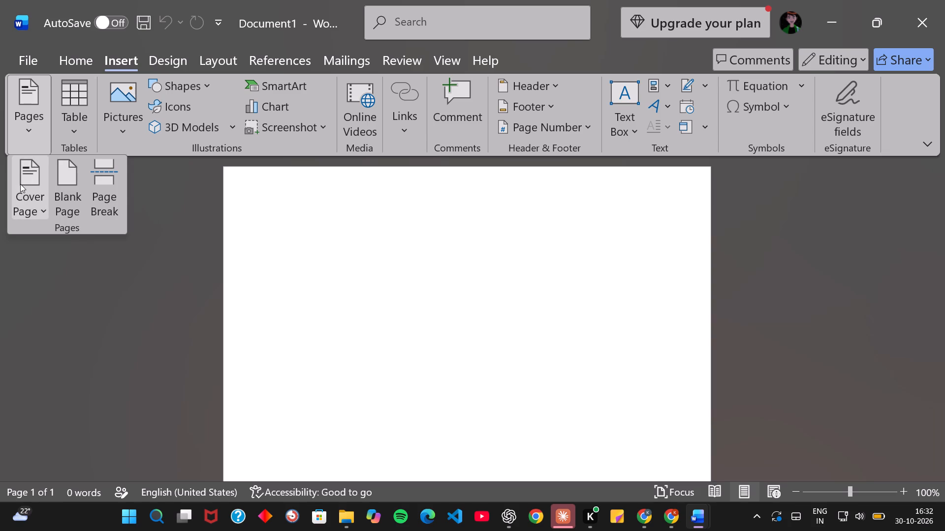
click(35, 208)
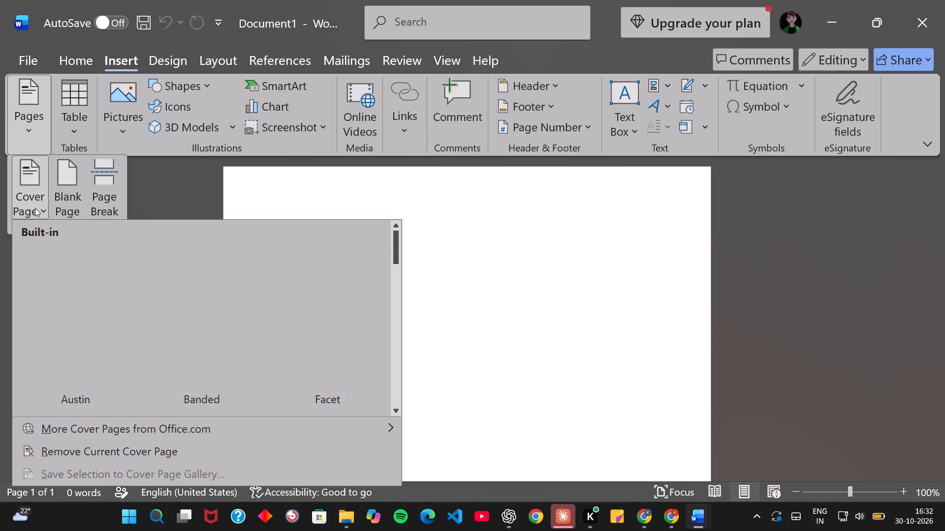
click(454, 237)
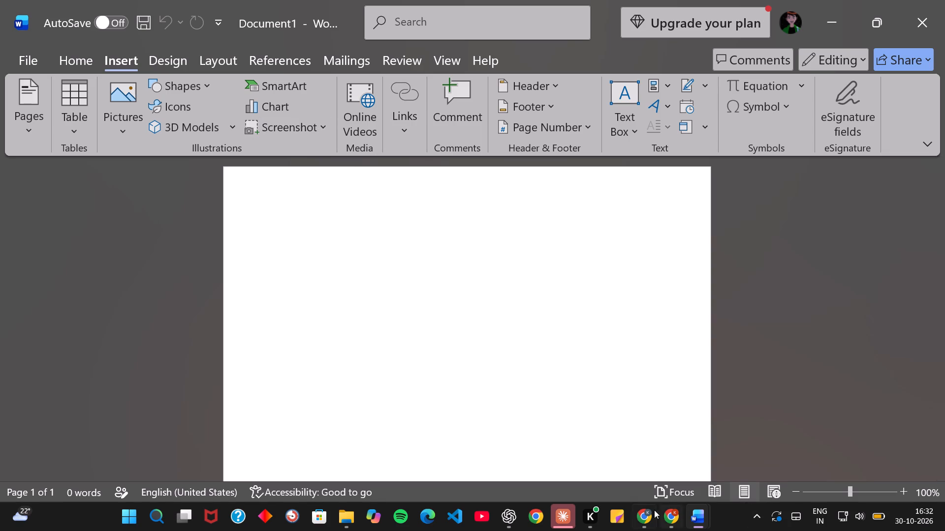
Switch to Chrome, search in a new tab for "how to add border in ms word" and expand the AI overview instructions.
click(671, 519)
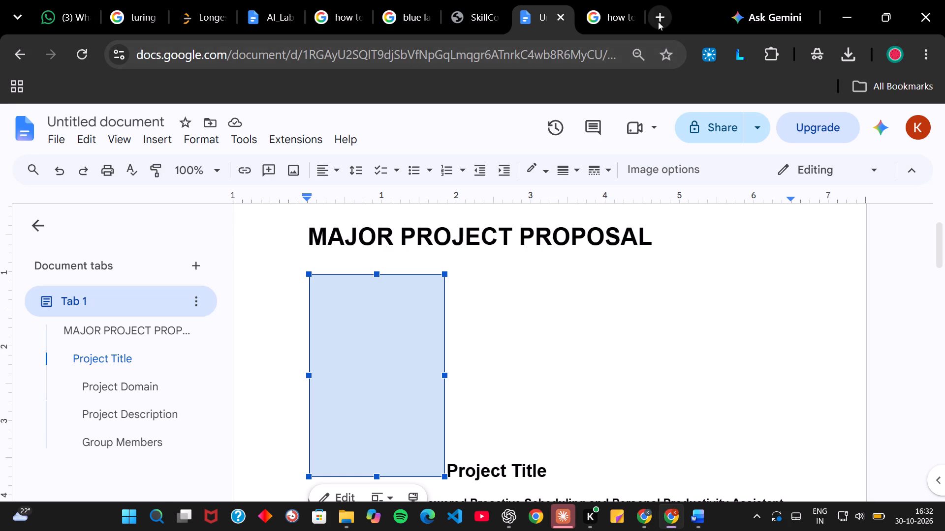
click(658, 22)
text(how to add)
key(space)
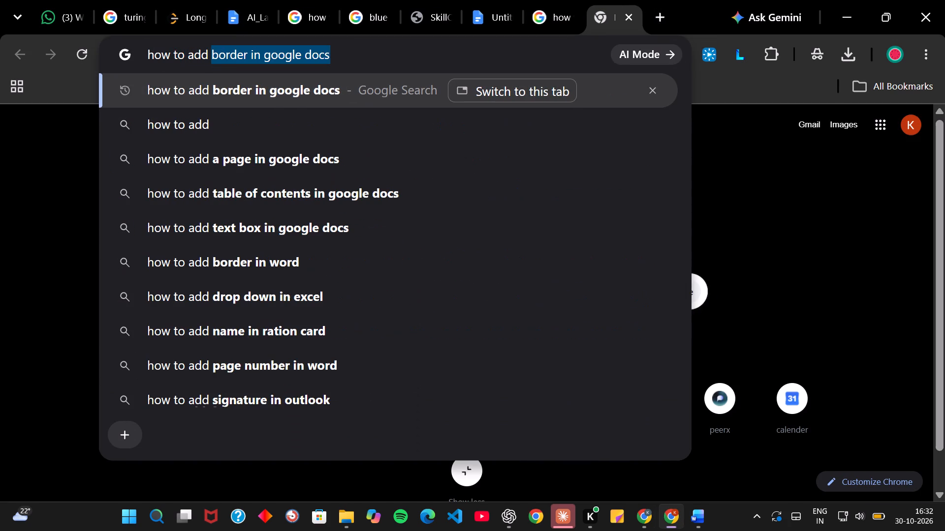
click(569, 55)
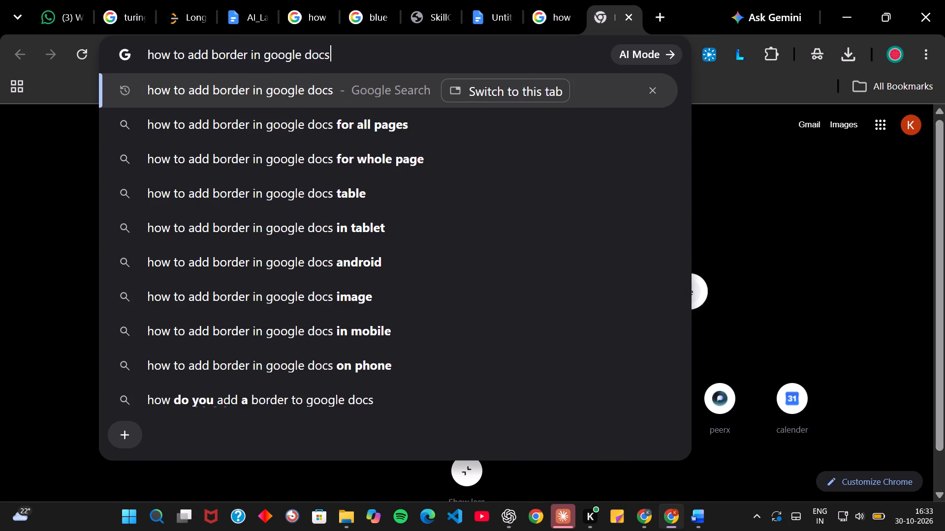
key(BackSpace)
key(BackSpace)
key(BackSpace)
key(BackSpace)
key(BackSpace)
key(BackSpace)
key(BackSpace)
key(BackSpace)
key(BackSpace)
key(BackSpace)
key(BackSpace)
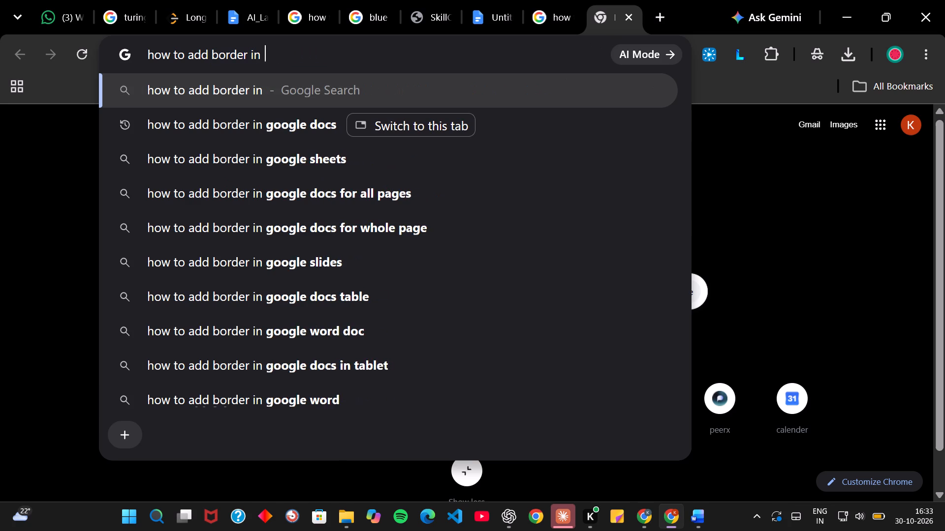
text(ms)
key(space)
text(word)
key(Return)
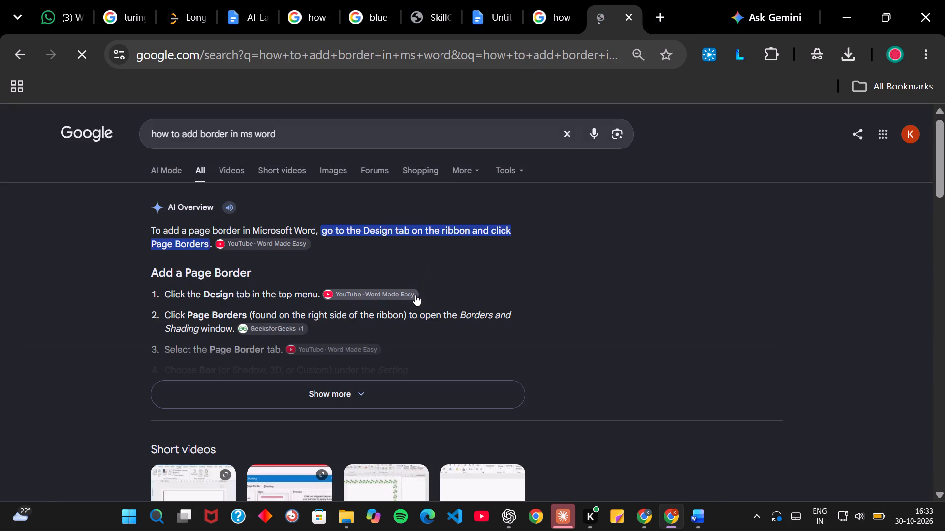
click(346, 399)
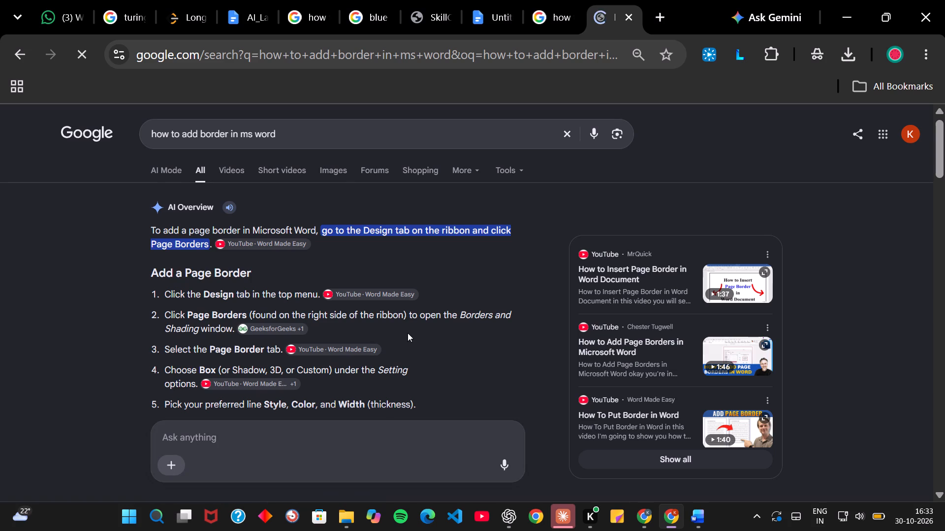
click(697, 518)
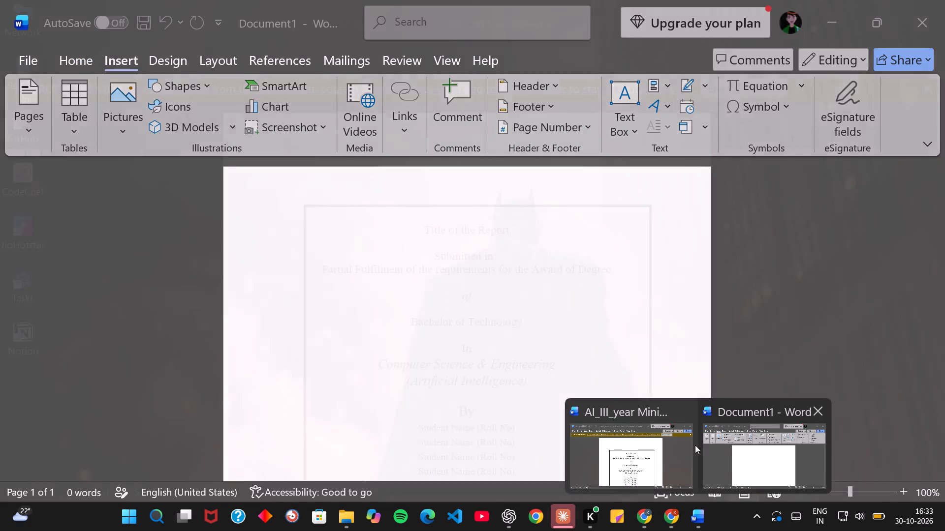
click(687, 410)
click(701, 456)
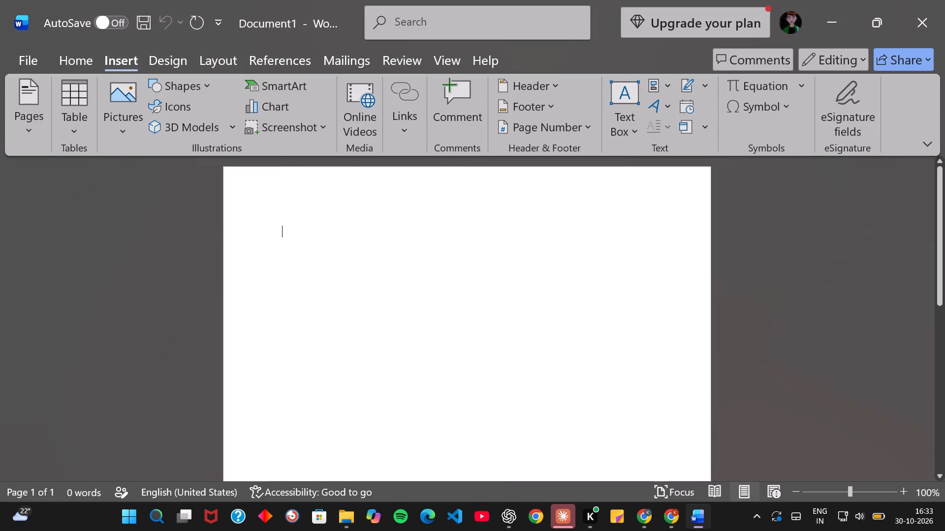
click(158, 64)
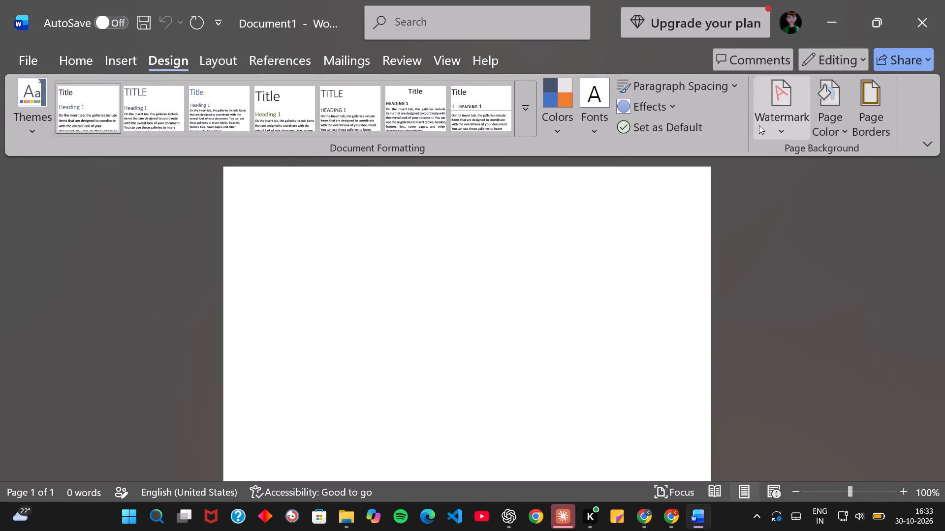
click(871, 110)
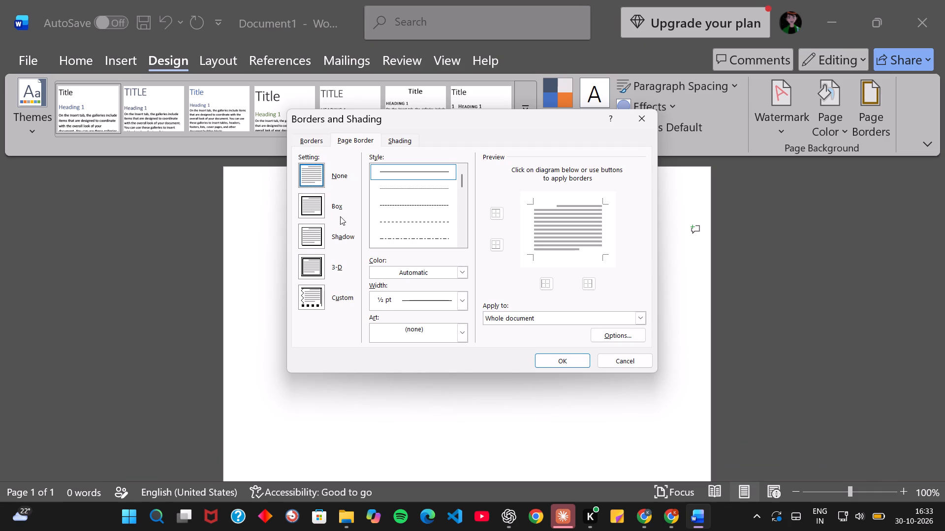
click(313, 209)
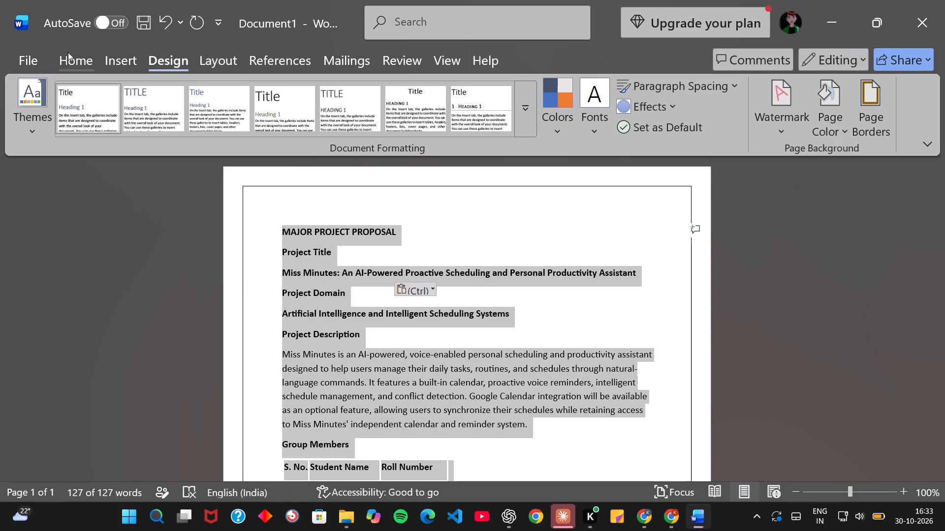
click(72, 56)
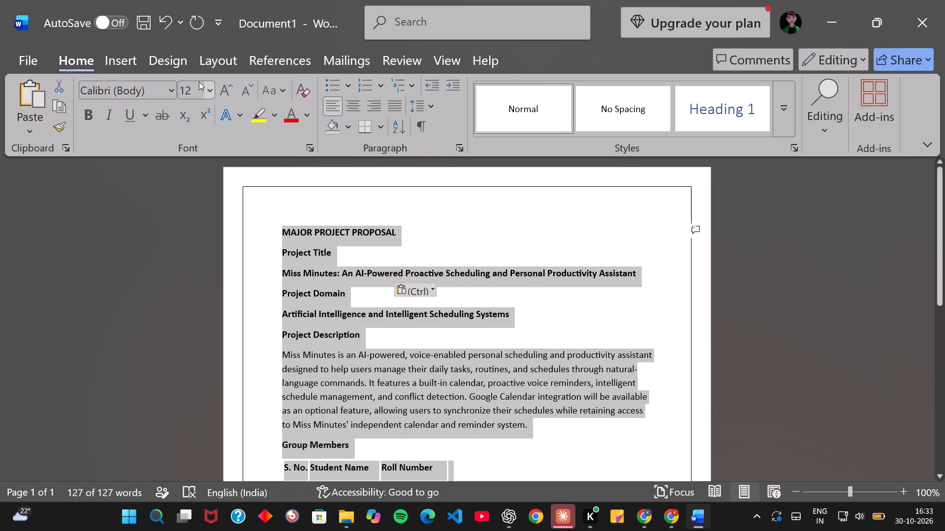
click(199, 82)
click(212, 98)
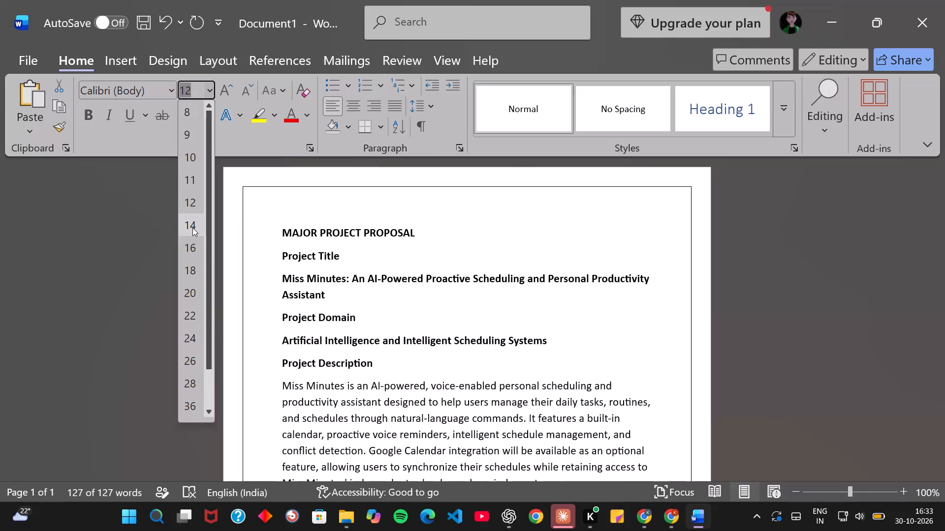
click(192, 228)
Delete the Group Members heading together with its whole table of student names and roll numbers.
scroll(287, 315, down, 1)
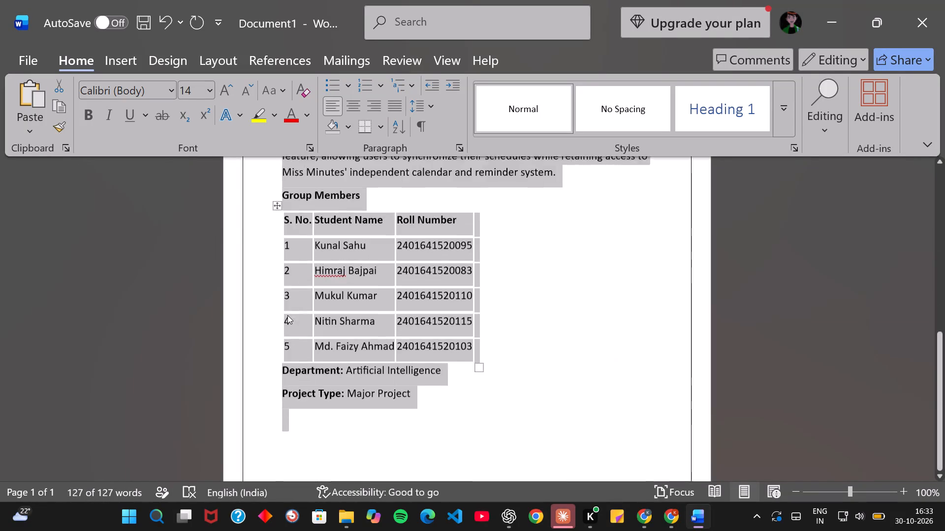
scroll(287, 315, down, 1)
scroll(287, 315, up, 1)
click(544, 391)
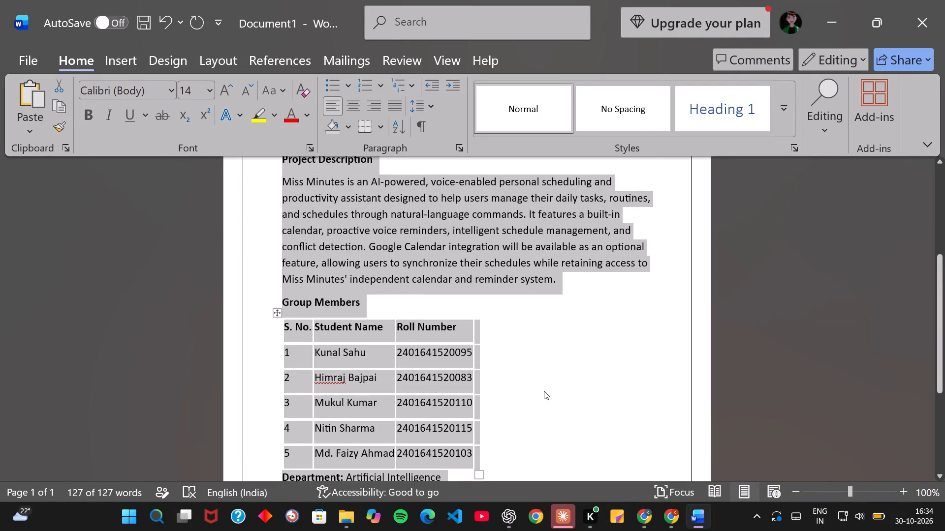
scroll(544, 391, down, 2)
scroll(544, 391, up, 2)
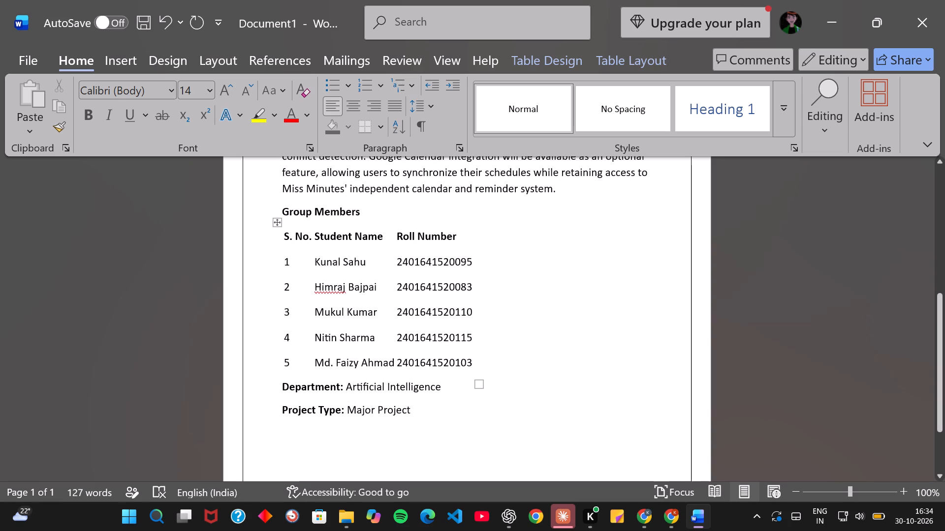
drag(281, 214, 344, 255)
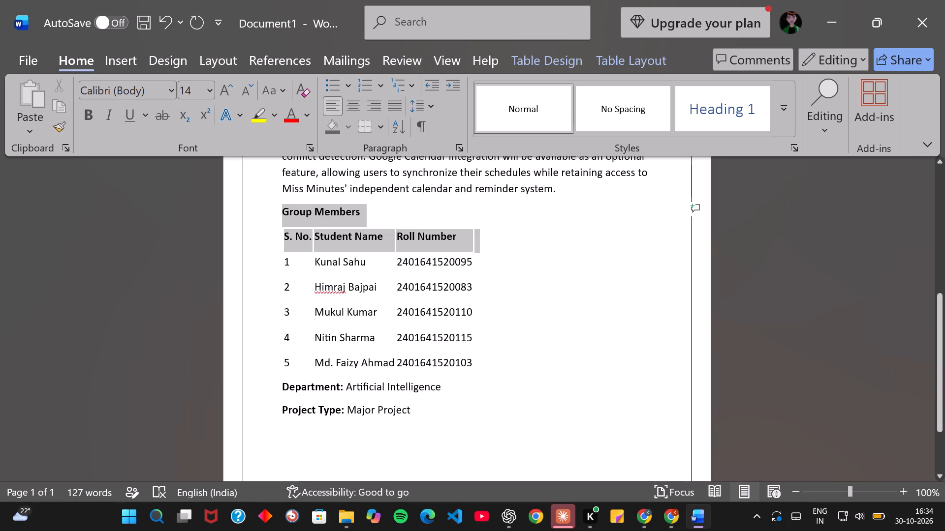
drag(344, 255, 413, 363)
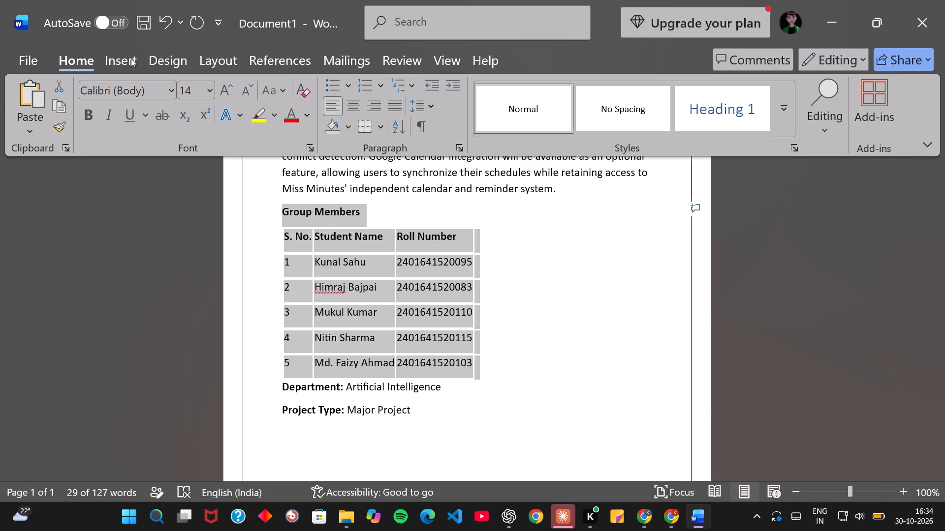
key(BackSpace)
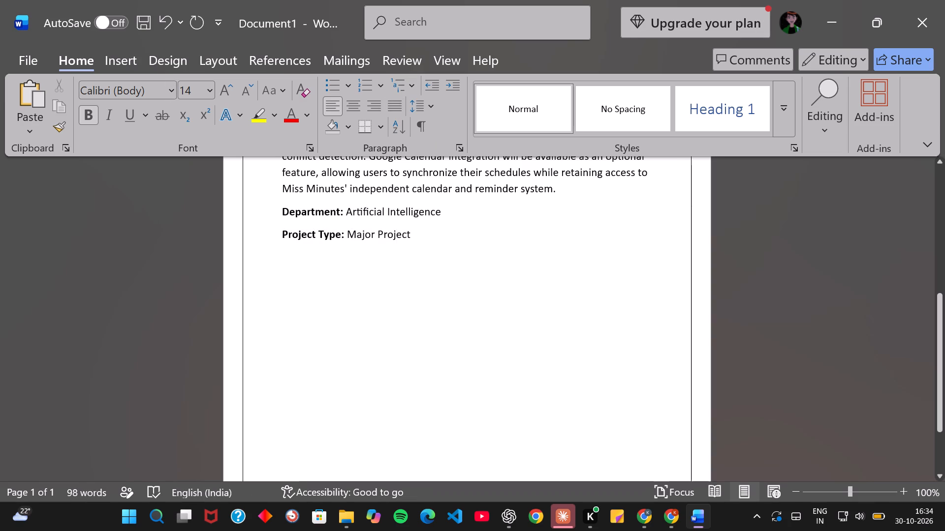
Add three blank lines between the project description and the Department line, and place the cursor on the first one.
key(Up)
key(Down)
key(Return)
key(Return)
key(Return)
key(Up)
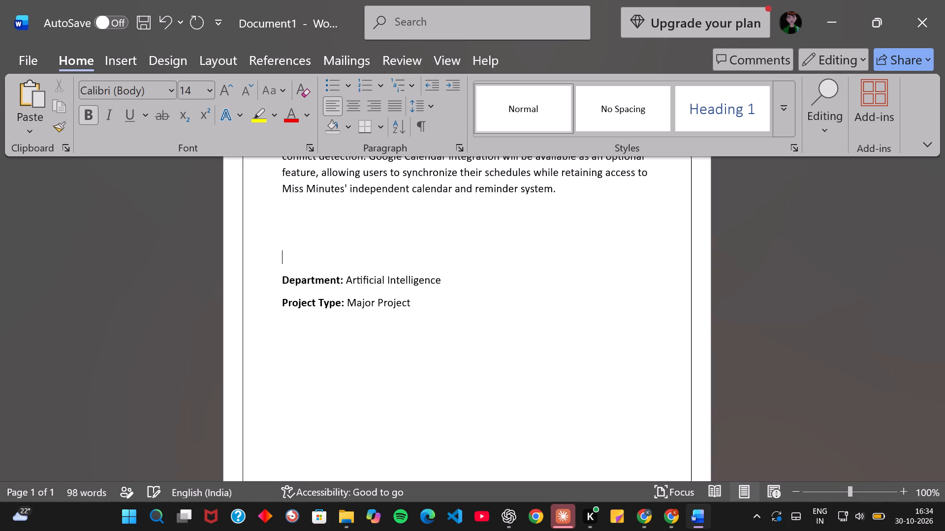
key(Up)
key(Up)
Insert a Simple Text Box in the blank space below the project description.
click(118, 60)
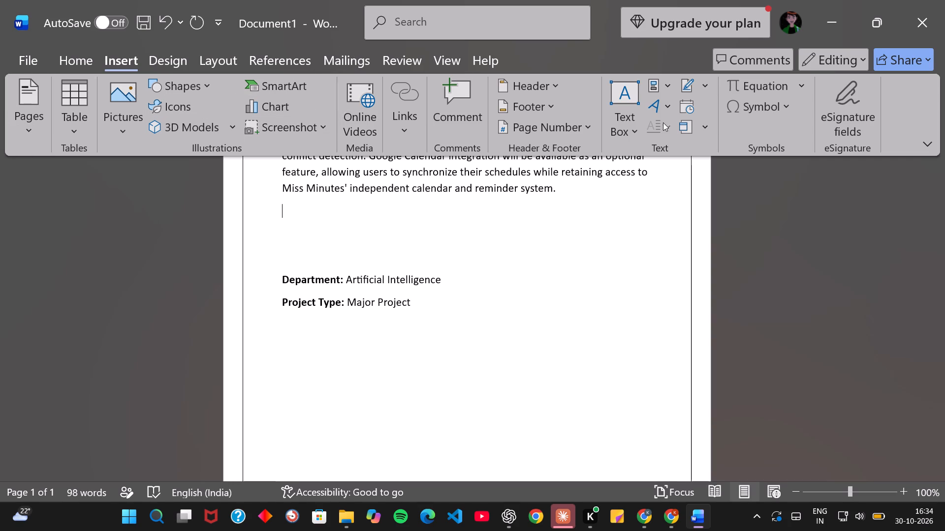
click(629, 119)
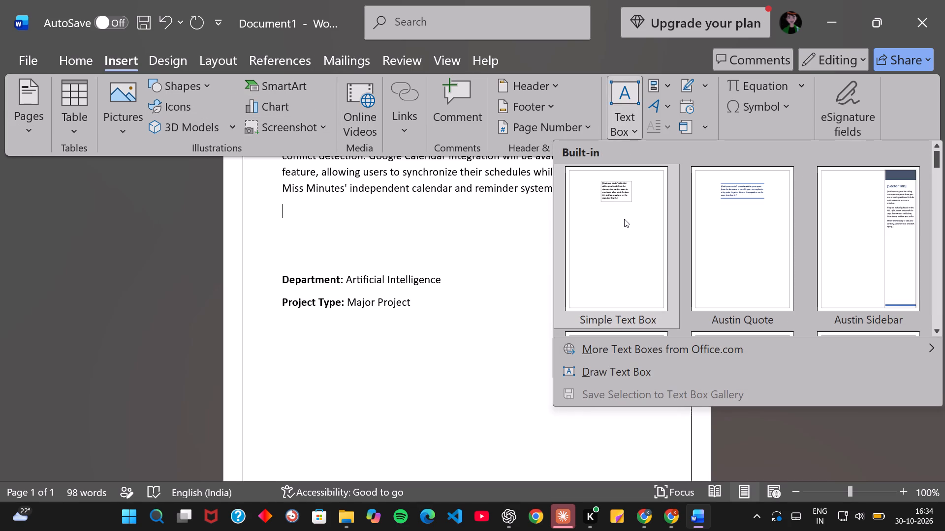
scroll(680, 250, left, 1)
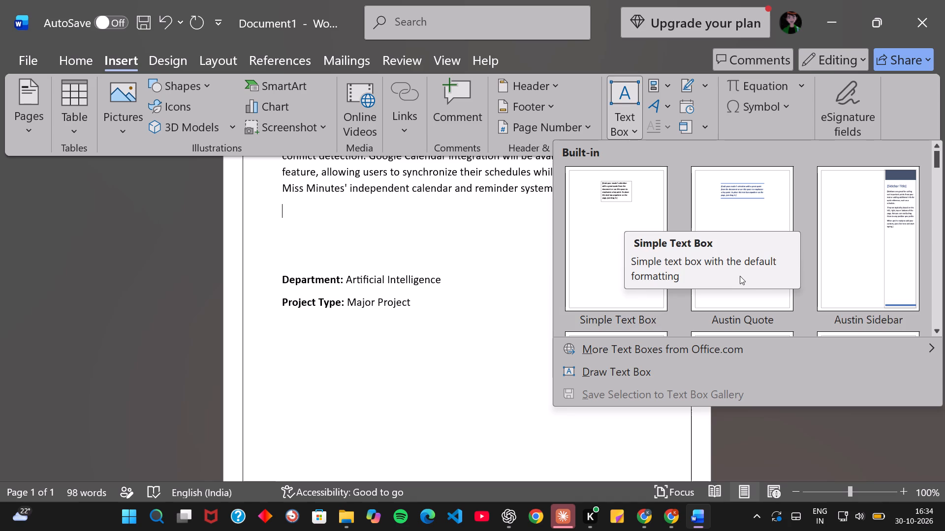
scroll(895, 273, left, 1)
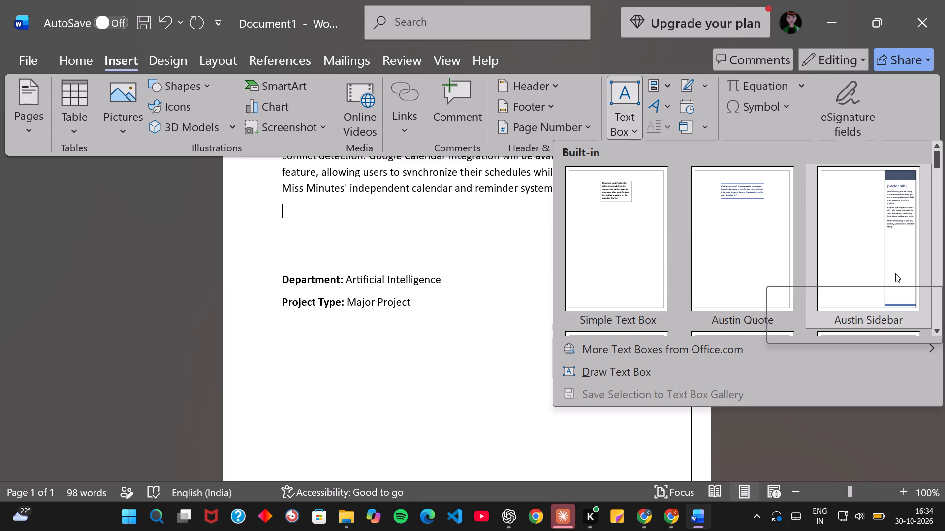
click(616, 260)
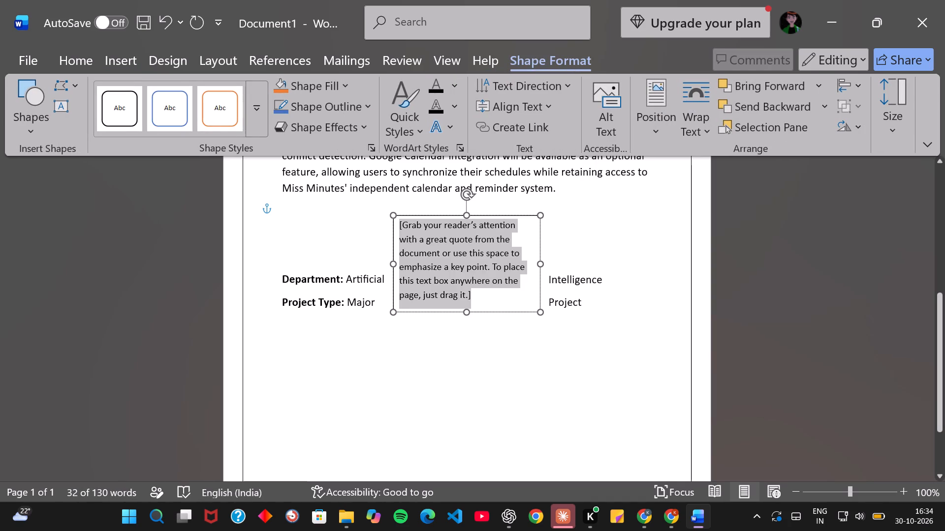
drag(473, 267, 458, 247)
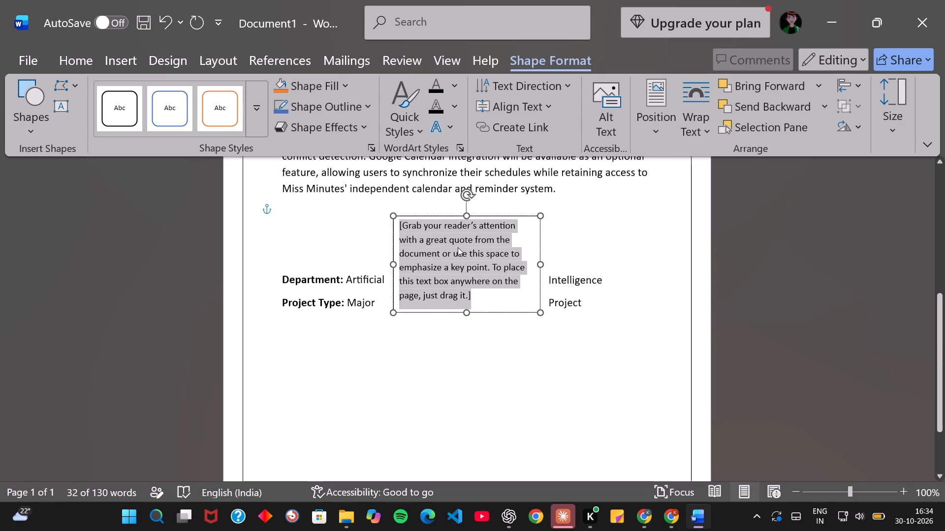
Add seven blank lines before the Department line to move it and the Project Type line below the text box.
click(281, 286)
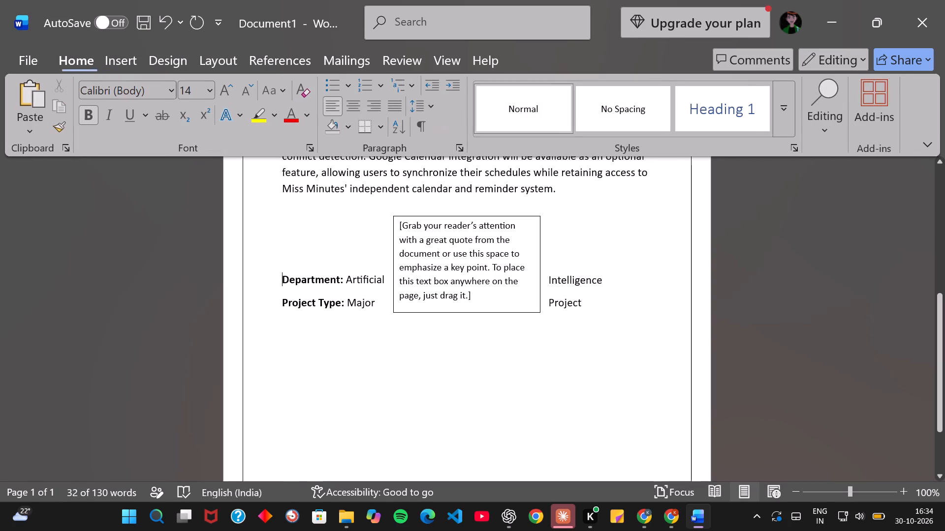
key(Return)
key(Return)
key(Return)
key(Return)
key(Return)
key(Return)
key(Return)
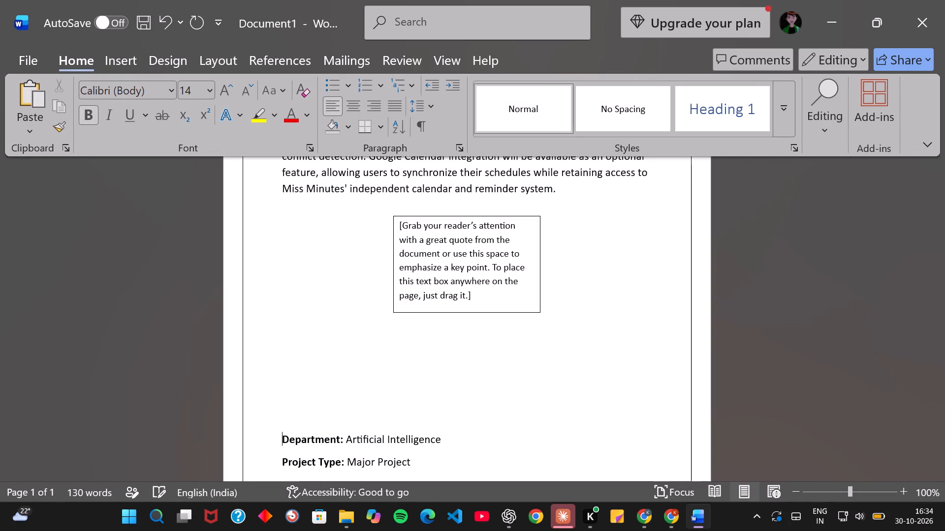
Widen the text box on both sides so it spans the width of the body text, and select its placeholder text.
click(442, 285)
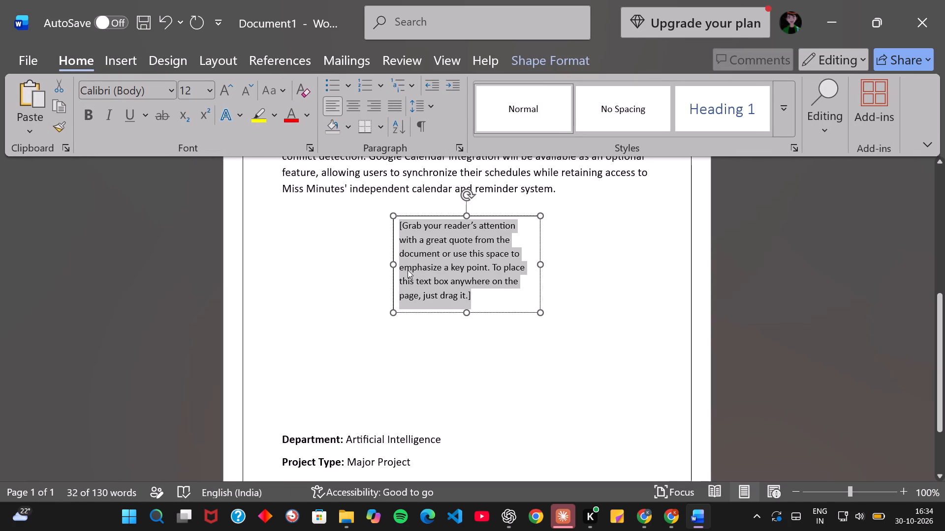
drag(393, 262, 279, 265)
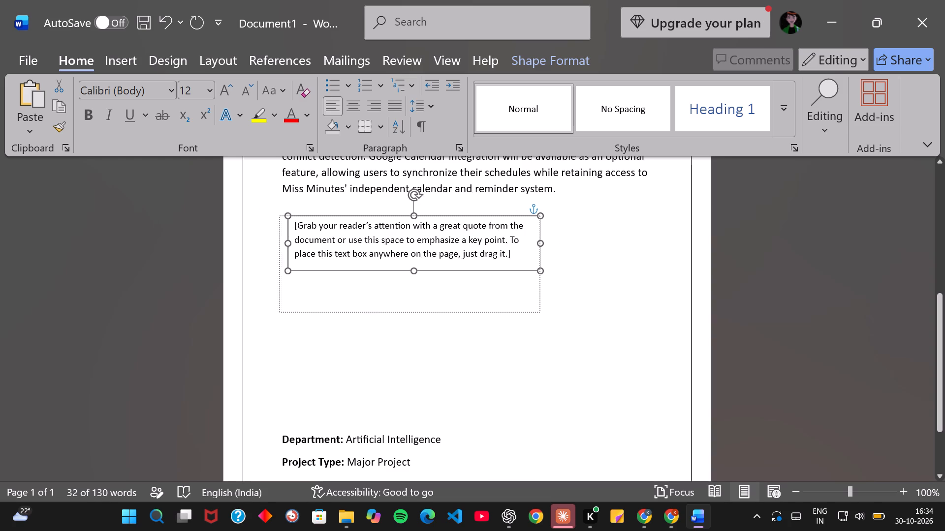
drag(279, 265, 281, 263)
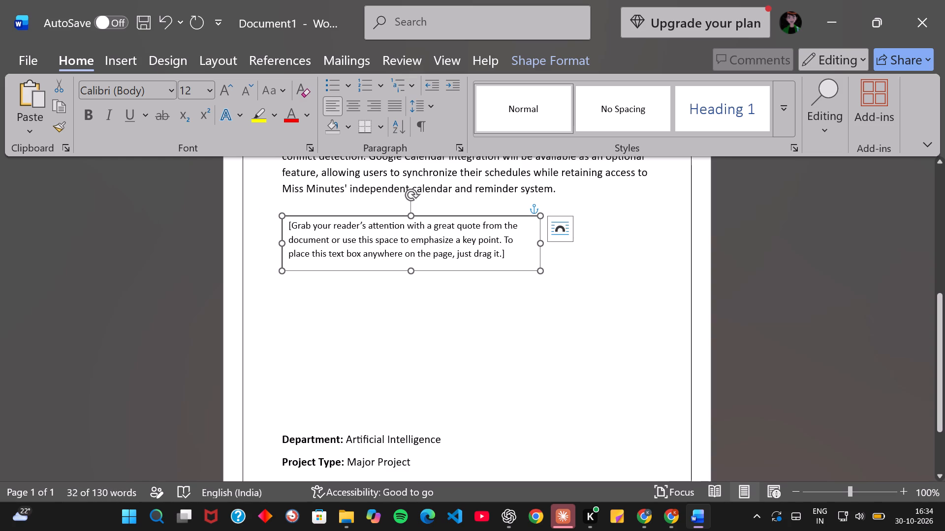
drag(543, 246, 614, 266)
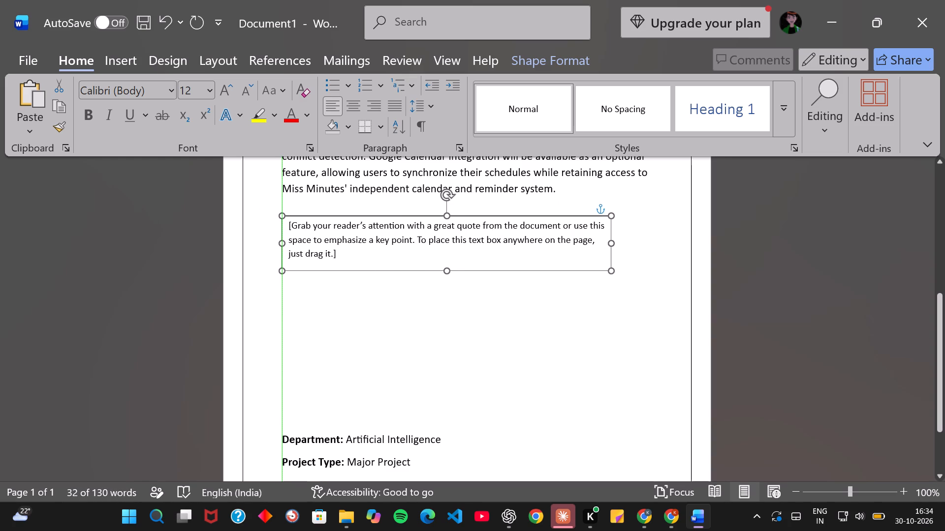
drag(614, 266, 646, 273)
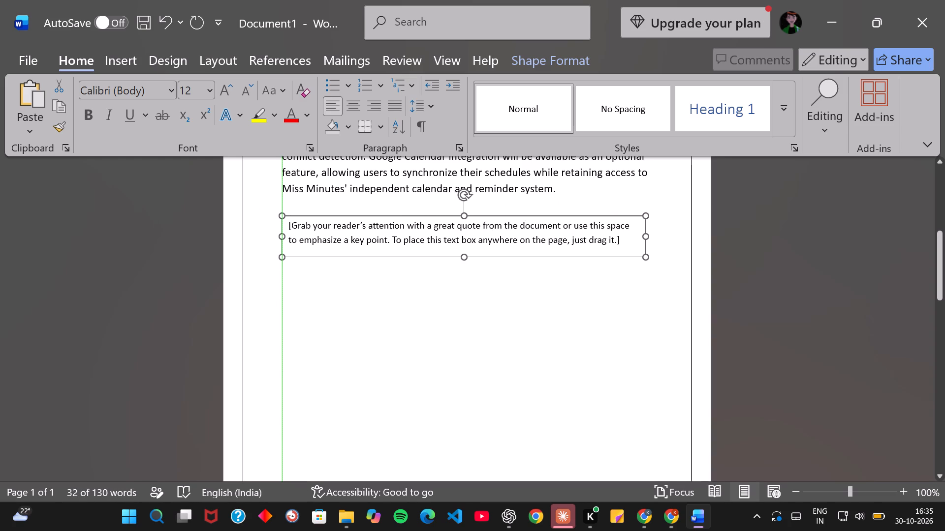
drag(646, 273, 646, 274)
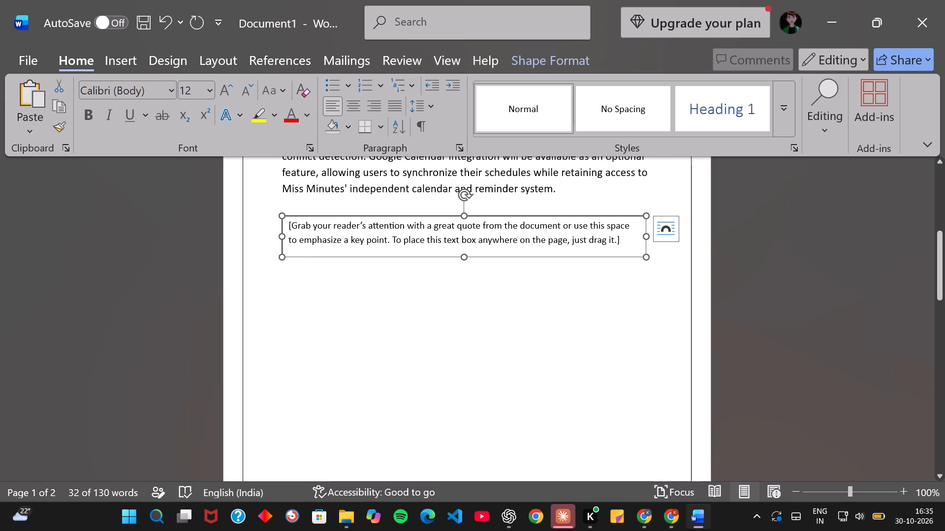
click(493, 240)
Delete the placeholder text from the text box below the project description.
key(BackSpace)
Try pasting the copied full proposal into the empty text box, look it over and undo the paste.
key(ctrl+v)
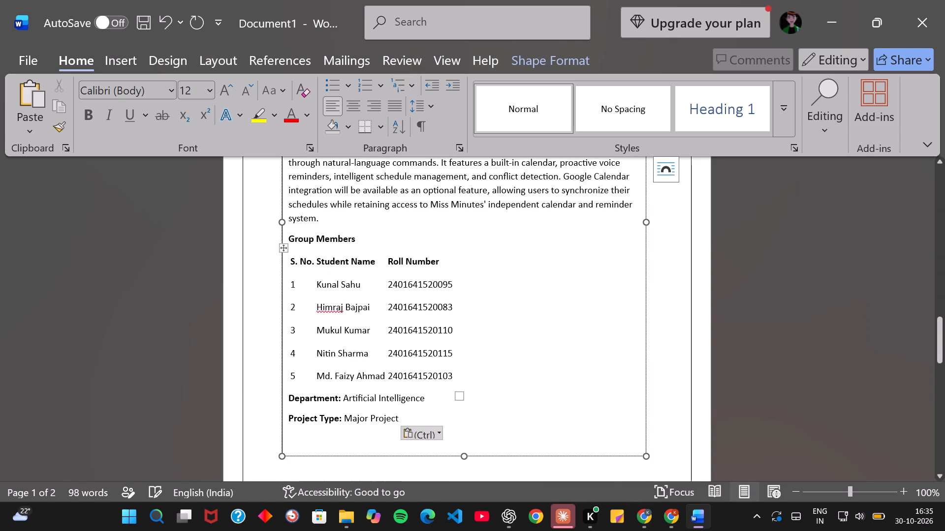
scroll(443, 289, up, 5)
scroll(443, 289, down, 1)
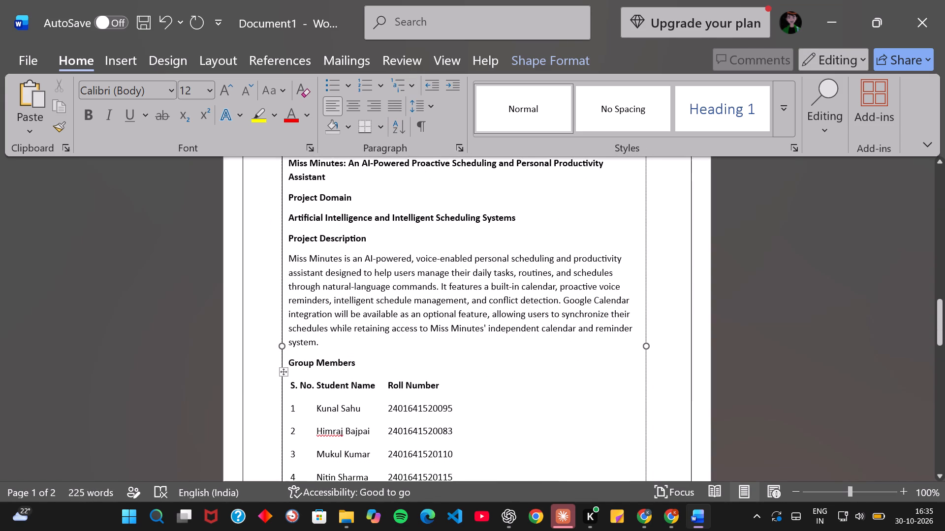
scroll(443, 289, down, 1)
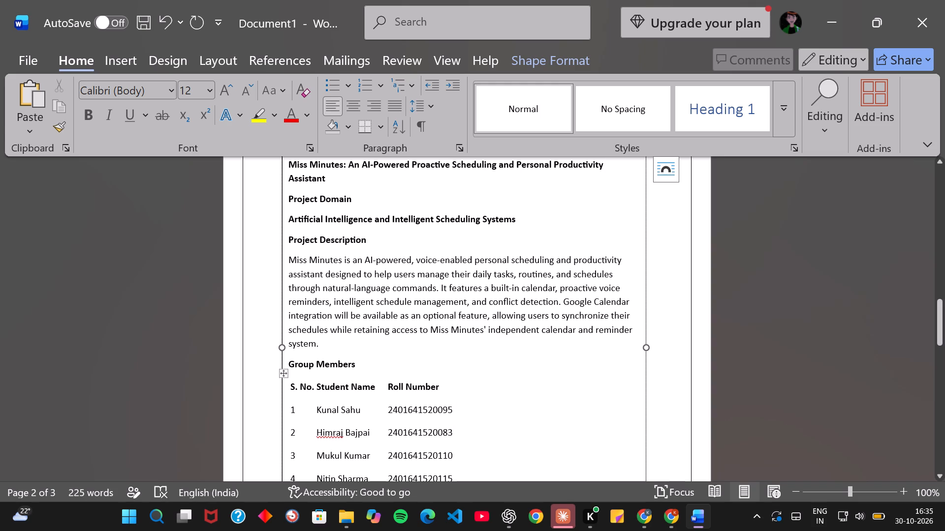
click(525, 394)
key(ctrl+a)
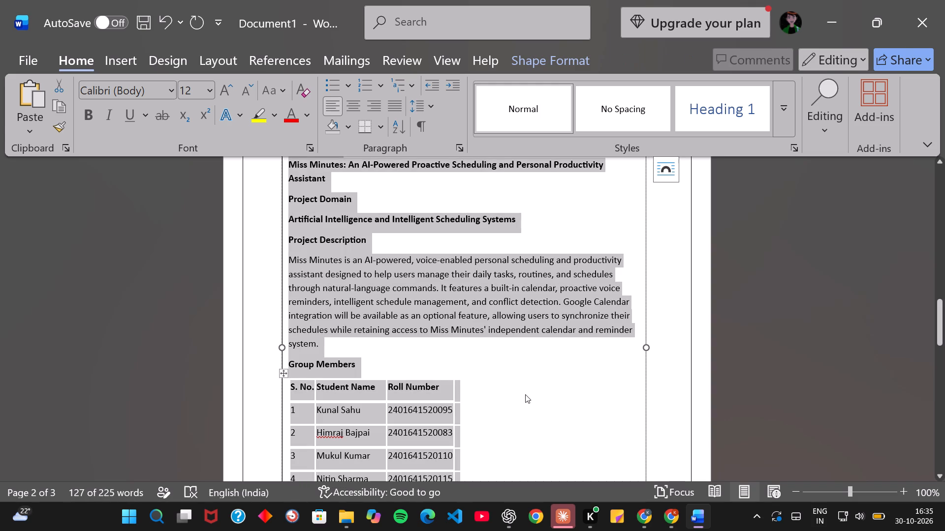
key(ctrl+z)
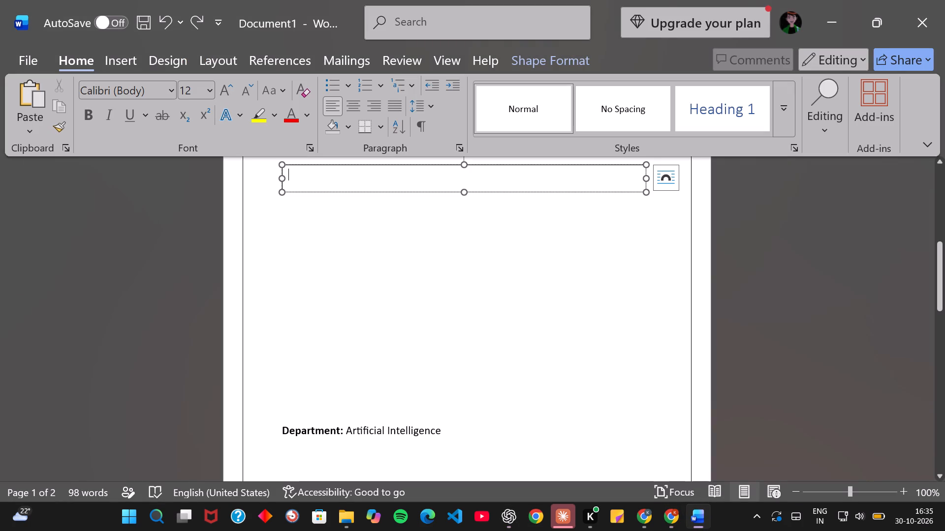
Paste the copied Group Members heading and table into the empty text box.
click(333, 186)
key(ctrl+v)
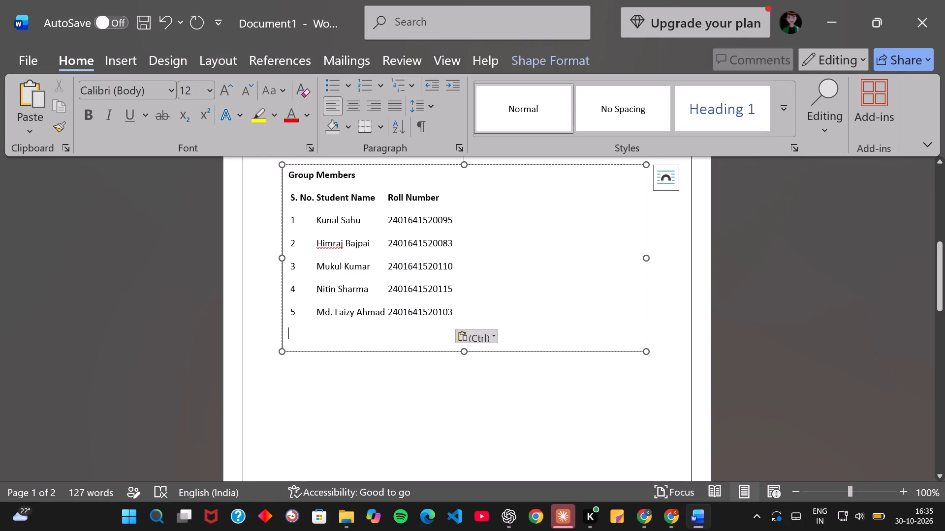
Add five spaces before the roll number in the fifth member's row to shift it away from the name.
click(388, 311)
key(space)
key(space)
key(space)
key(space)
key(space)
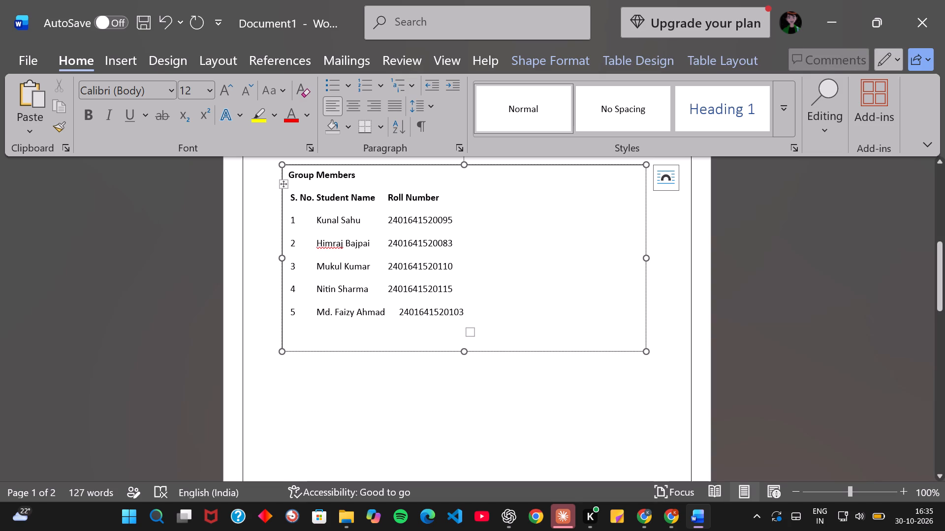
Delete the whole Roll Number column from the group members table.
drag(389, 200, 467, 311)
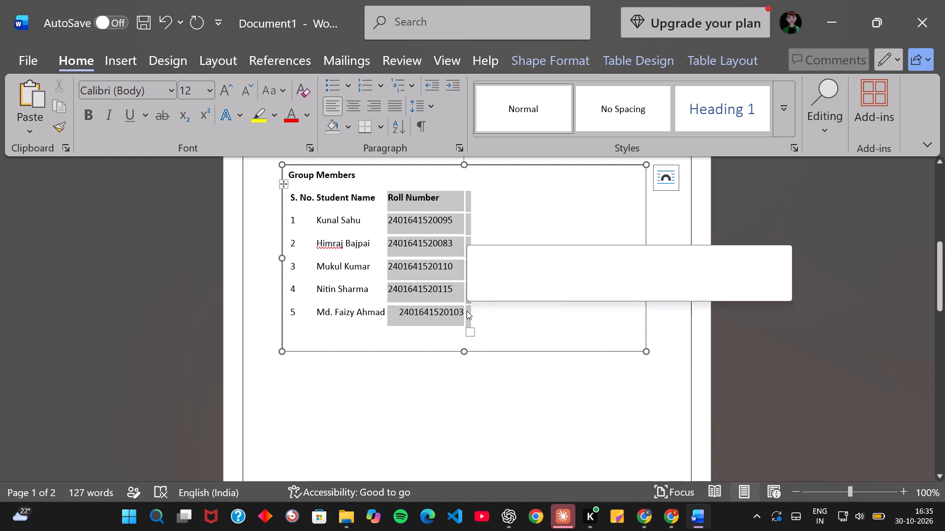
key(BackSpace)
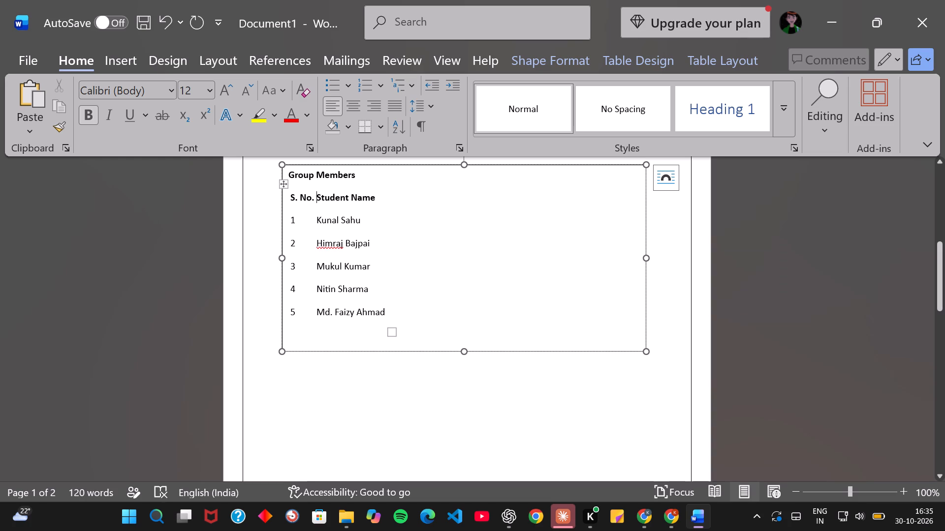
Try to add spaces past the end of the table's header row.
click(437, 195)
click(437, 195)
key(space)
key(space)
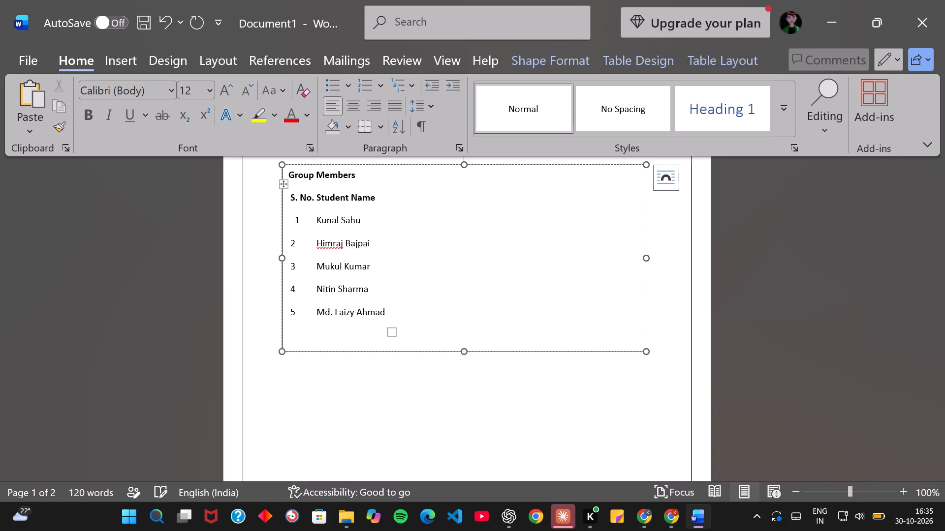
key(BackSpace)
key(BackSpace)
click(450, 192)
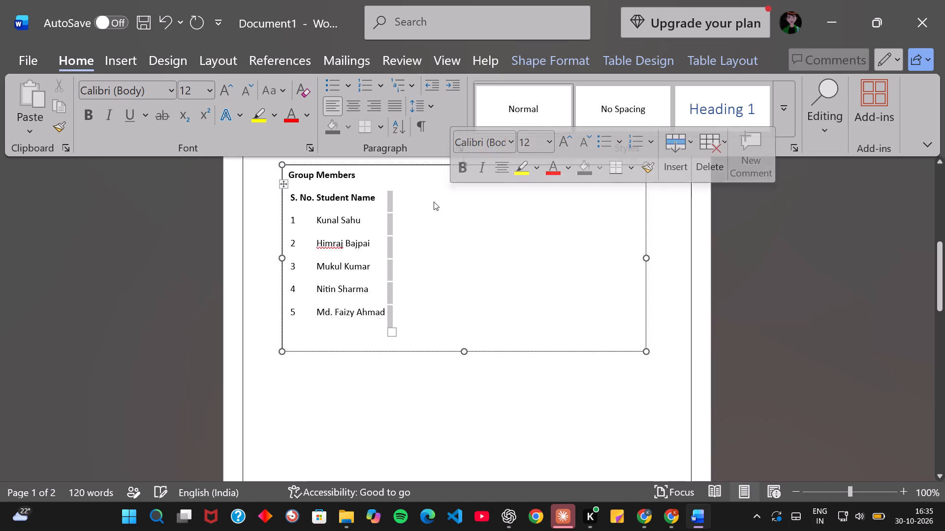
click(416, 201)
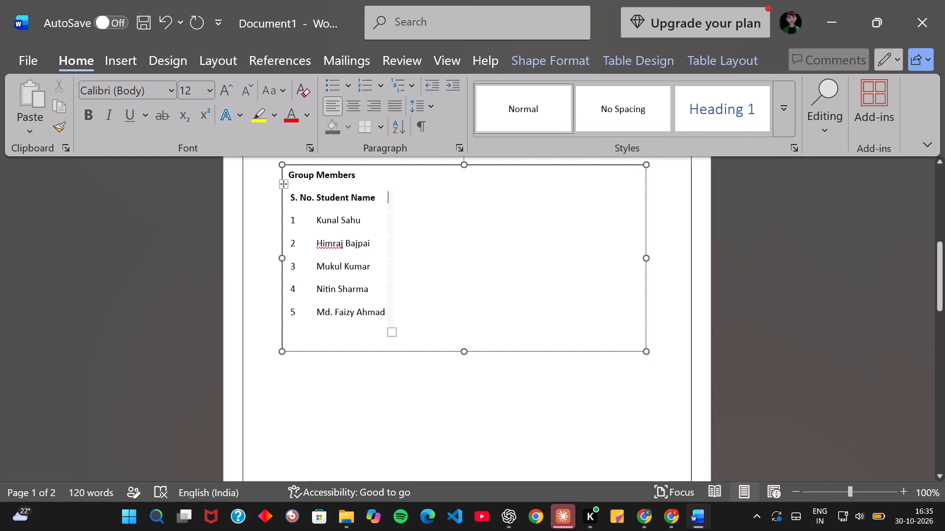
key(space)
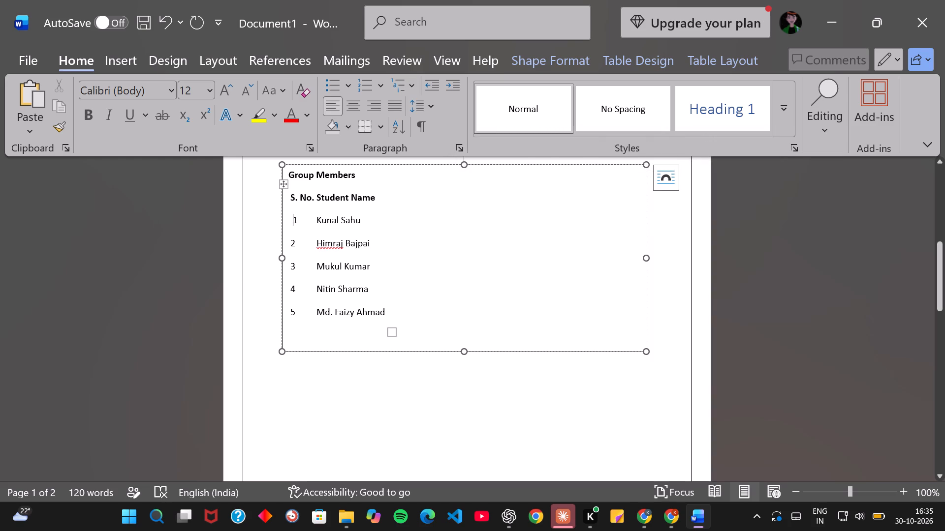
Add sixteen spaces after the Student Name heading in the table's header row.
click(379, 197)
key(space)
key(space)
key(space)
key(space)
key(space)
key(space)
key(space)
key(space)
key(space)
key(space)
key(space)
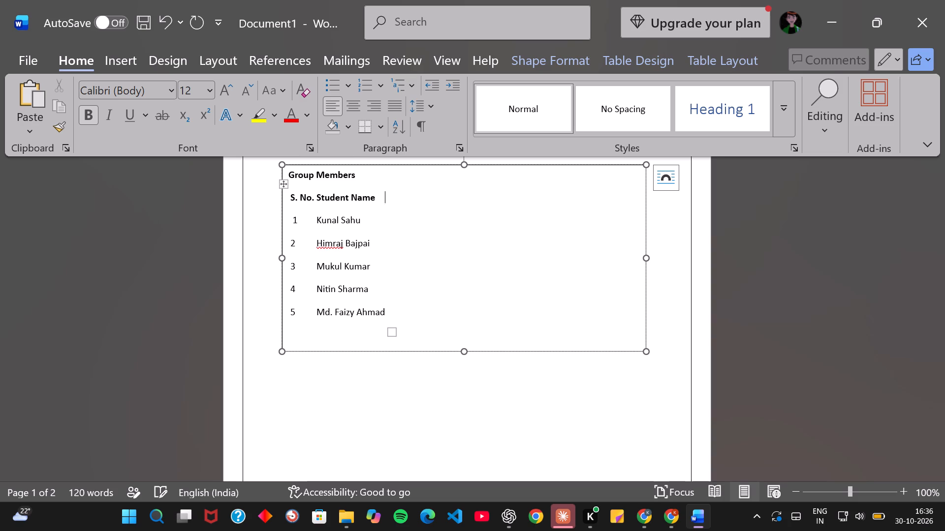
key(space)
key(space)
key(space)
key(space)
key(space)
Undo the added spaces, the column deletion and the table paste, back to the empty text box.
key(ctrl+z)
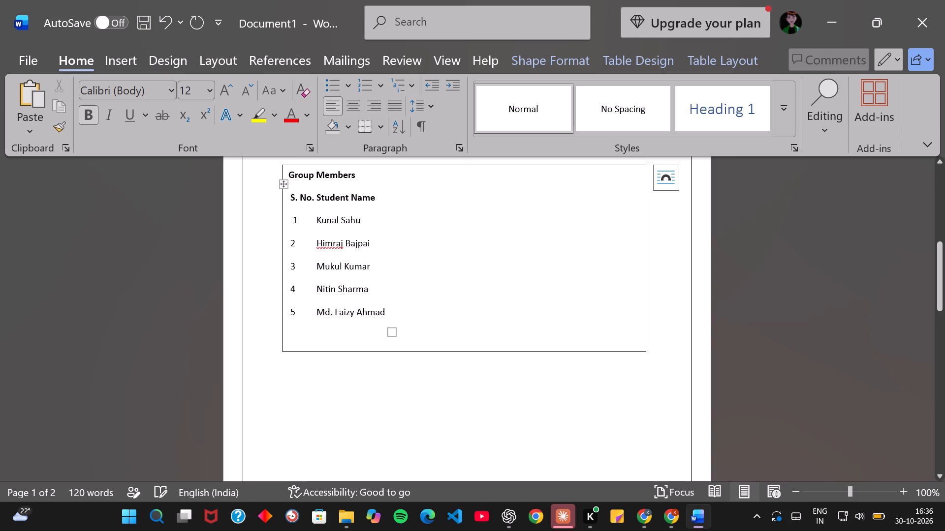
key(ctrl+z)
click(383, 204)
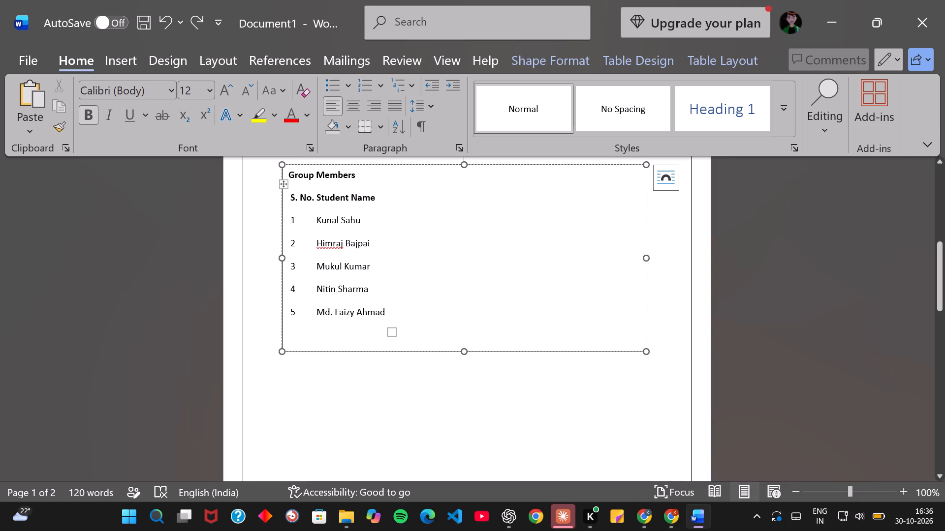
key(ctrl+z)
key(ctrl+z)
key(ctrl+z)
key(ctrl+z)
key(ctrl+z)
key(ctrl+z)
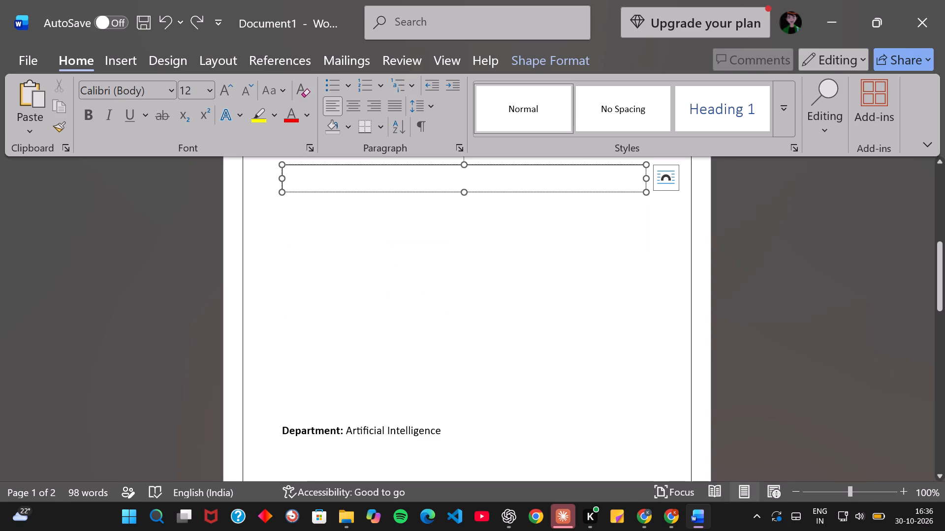
Paste the copied Group Members heading and three-column table into the empty text box.
click(365, 183)
key(ctrl+v)
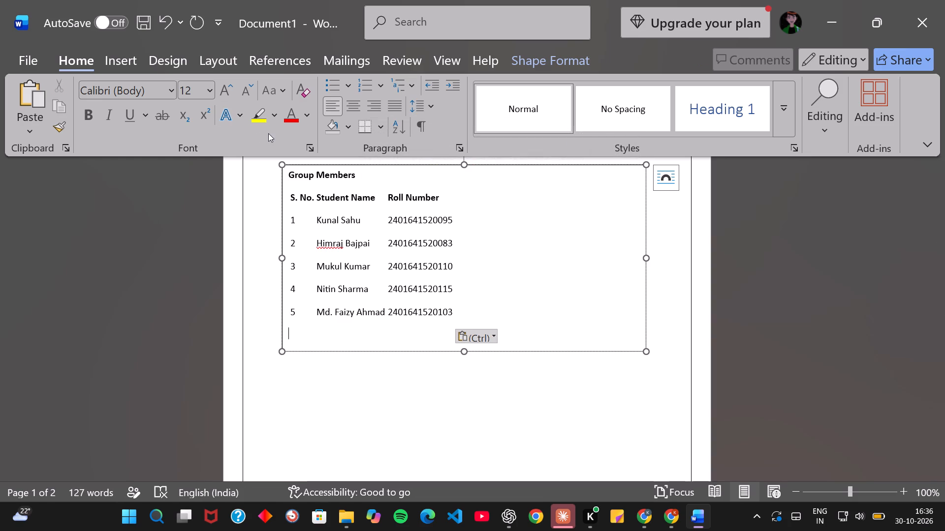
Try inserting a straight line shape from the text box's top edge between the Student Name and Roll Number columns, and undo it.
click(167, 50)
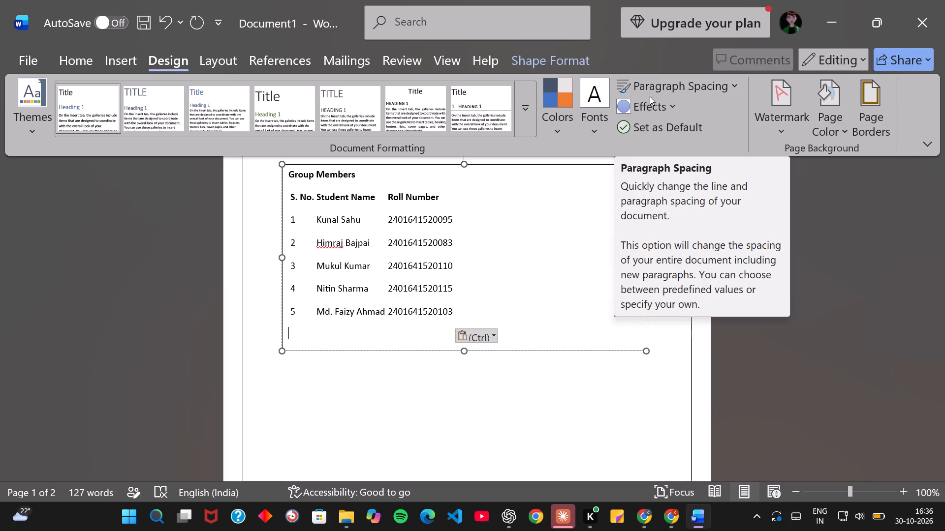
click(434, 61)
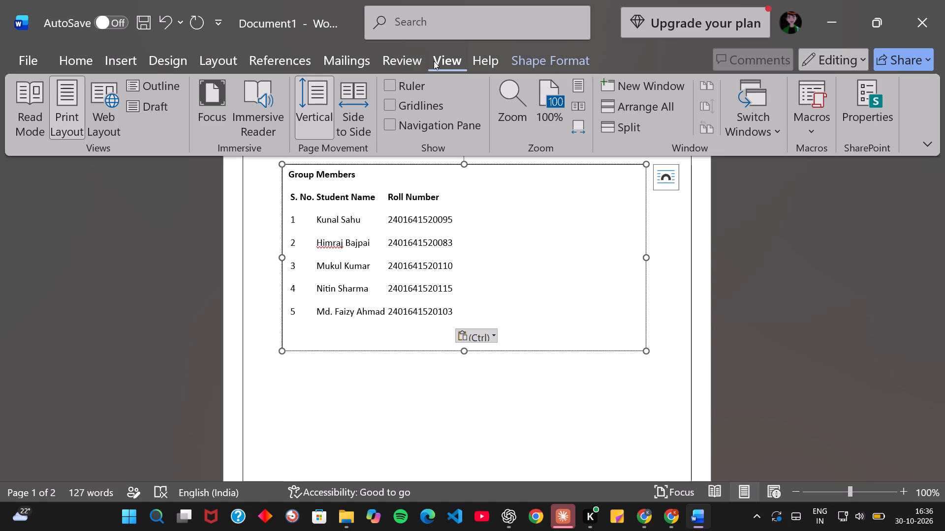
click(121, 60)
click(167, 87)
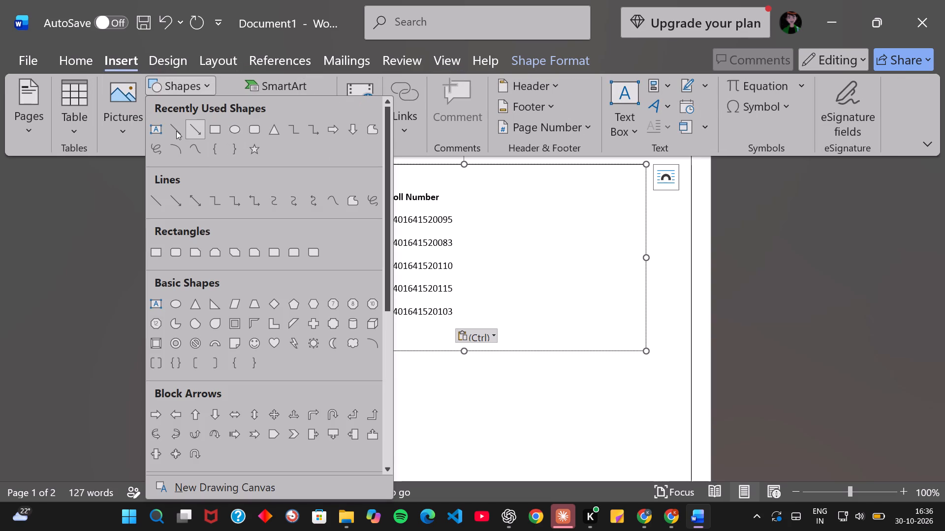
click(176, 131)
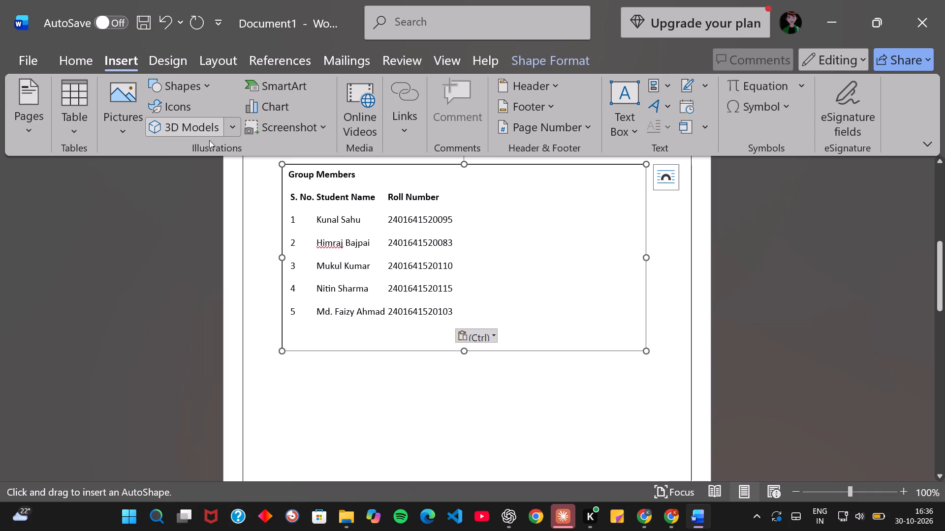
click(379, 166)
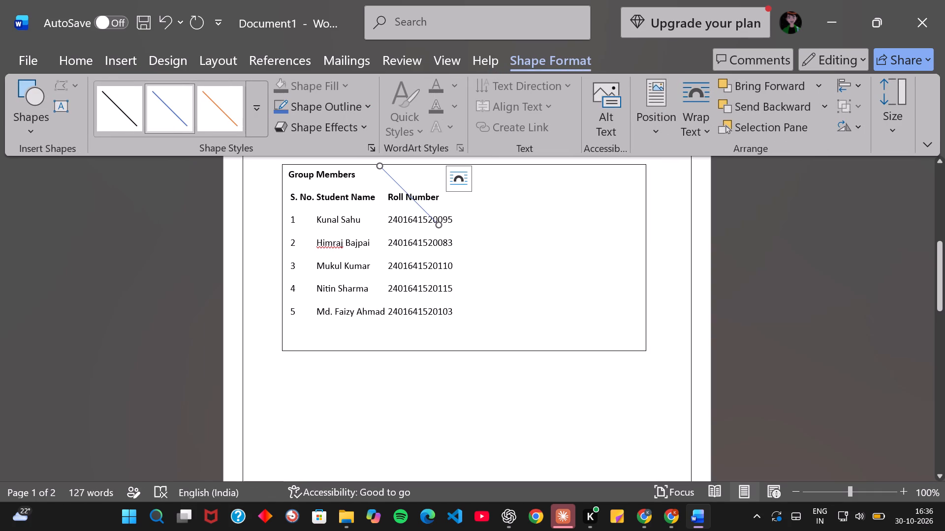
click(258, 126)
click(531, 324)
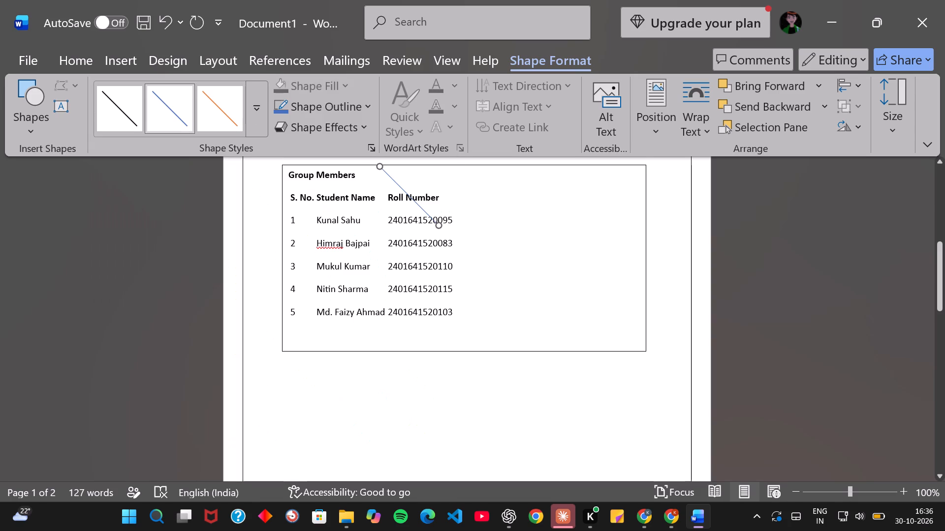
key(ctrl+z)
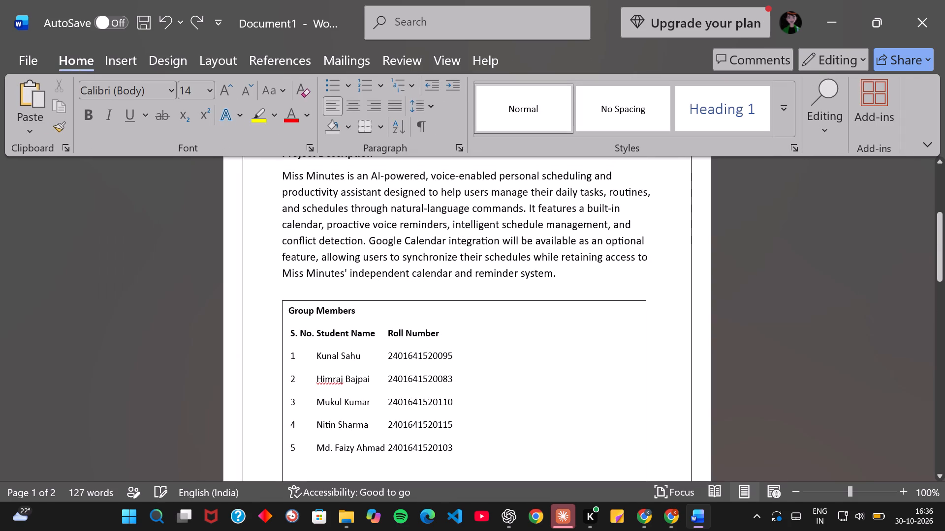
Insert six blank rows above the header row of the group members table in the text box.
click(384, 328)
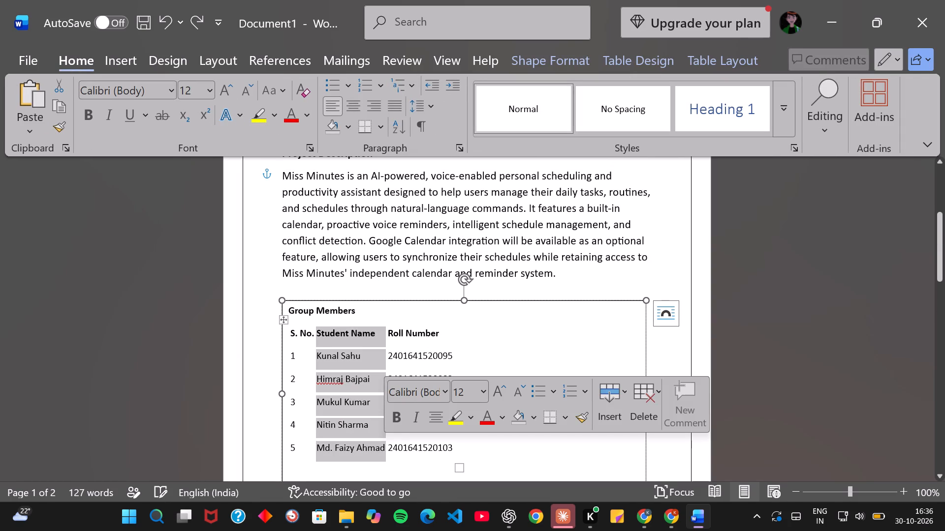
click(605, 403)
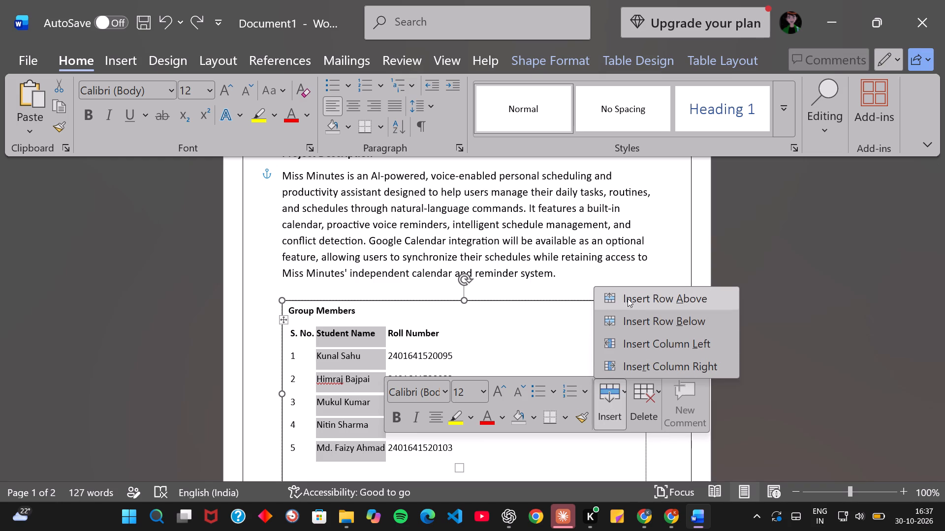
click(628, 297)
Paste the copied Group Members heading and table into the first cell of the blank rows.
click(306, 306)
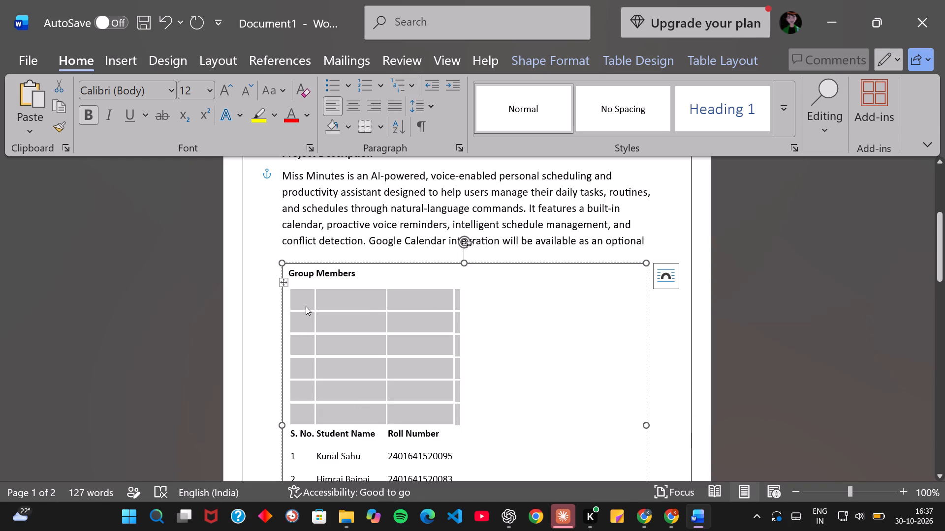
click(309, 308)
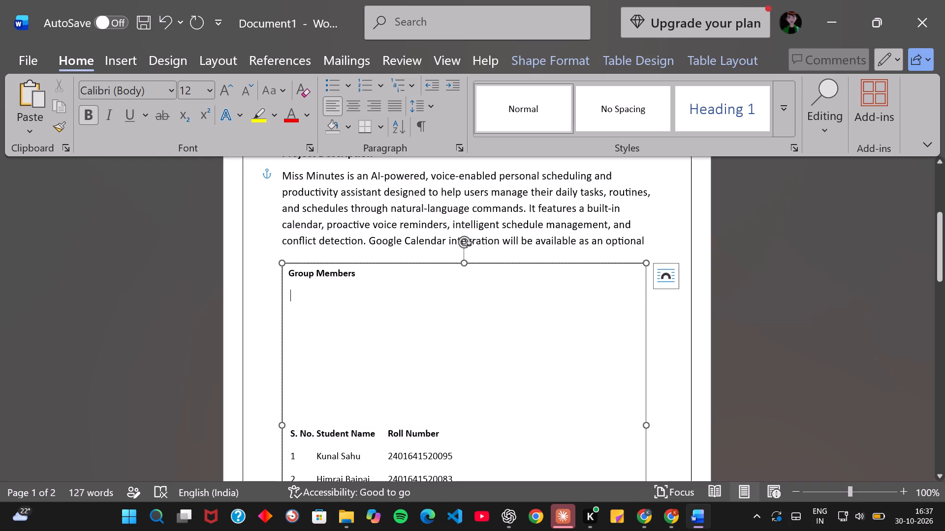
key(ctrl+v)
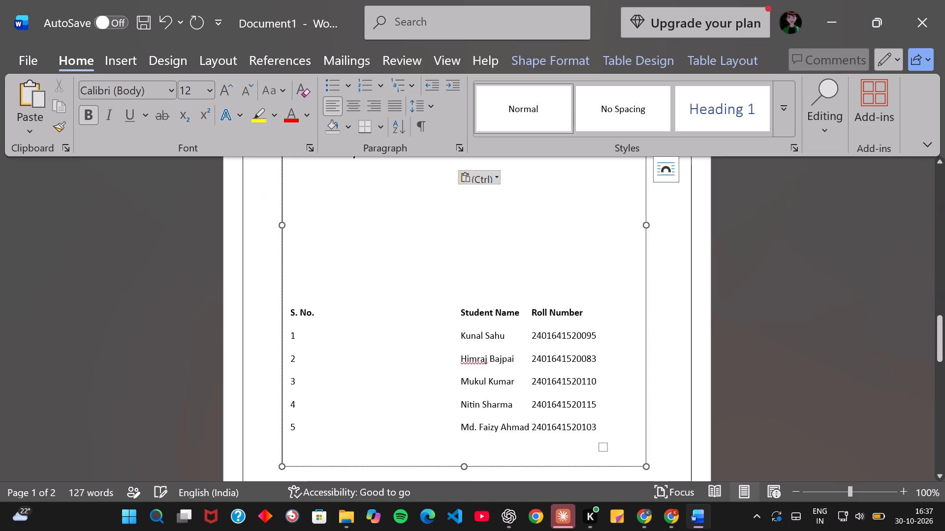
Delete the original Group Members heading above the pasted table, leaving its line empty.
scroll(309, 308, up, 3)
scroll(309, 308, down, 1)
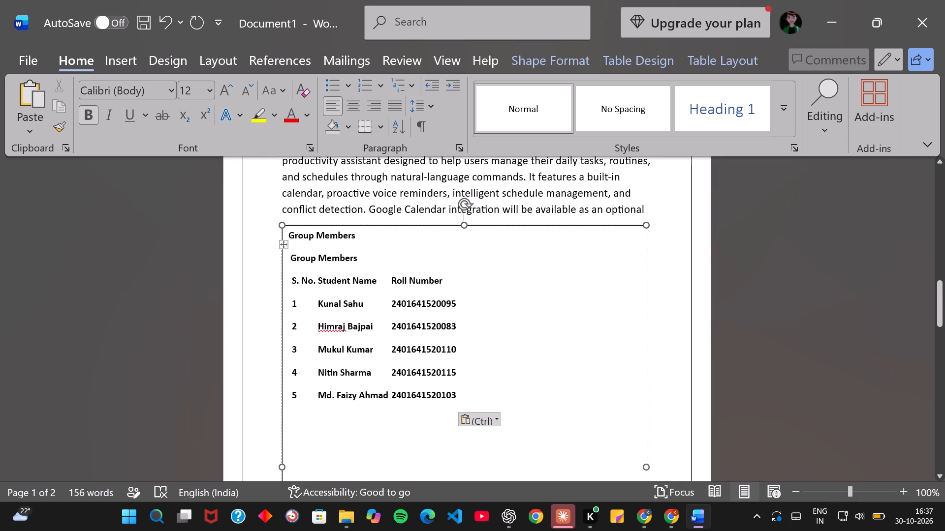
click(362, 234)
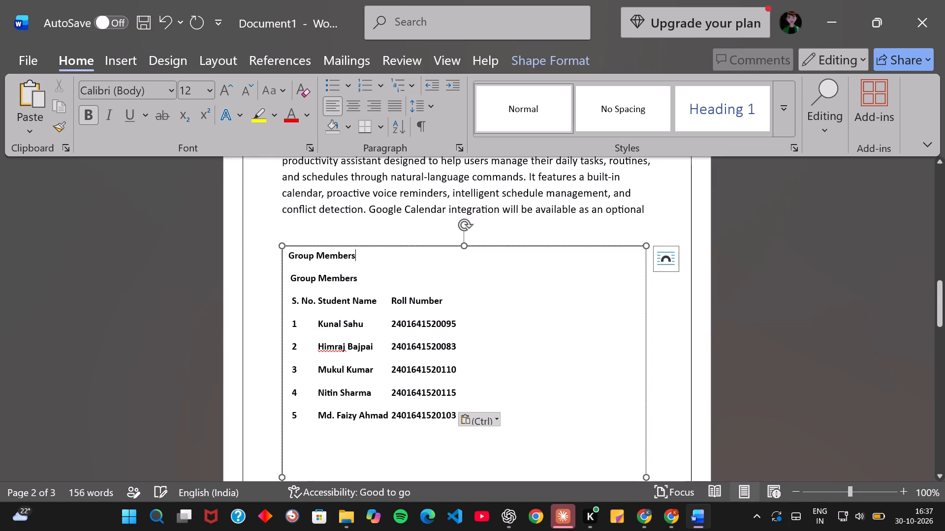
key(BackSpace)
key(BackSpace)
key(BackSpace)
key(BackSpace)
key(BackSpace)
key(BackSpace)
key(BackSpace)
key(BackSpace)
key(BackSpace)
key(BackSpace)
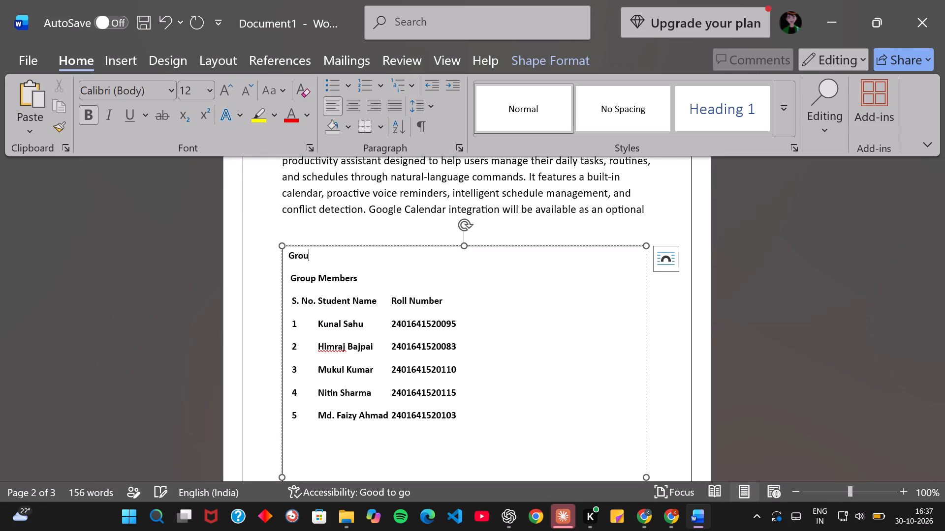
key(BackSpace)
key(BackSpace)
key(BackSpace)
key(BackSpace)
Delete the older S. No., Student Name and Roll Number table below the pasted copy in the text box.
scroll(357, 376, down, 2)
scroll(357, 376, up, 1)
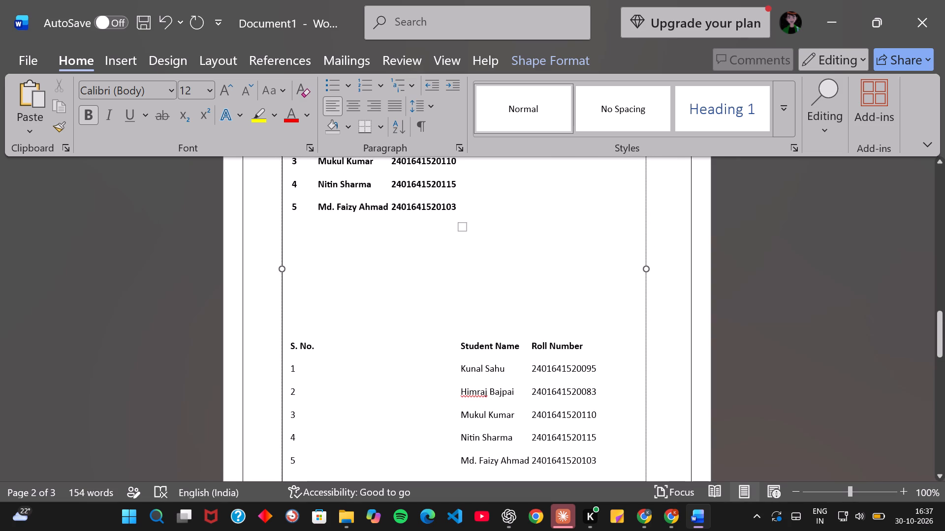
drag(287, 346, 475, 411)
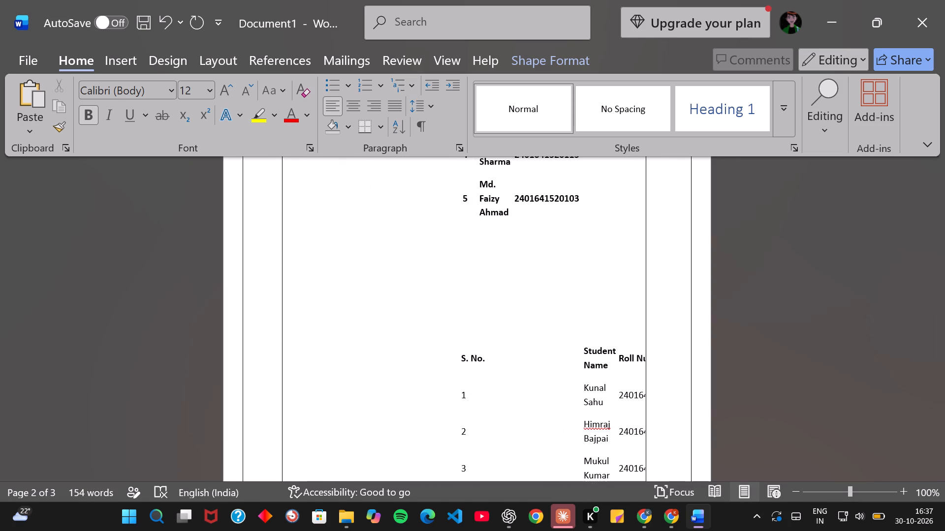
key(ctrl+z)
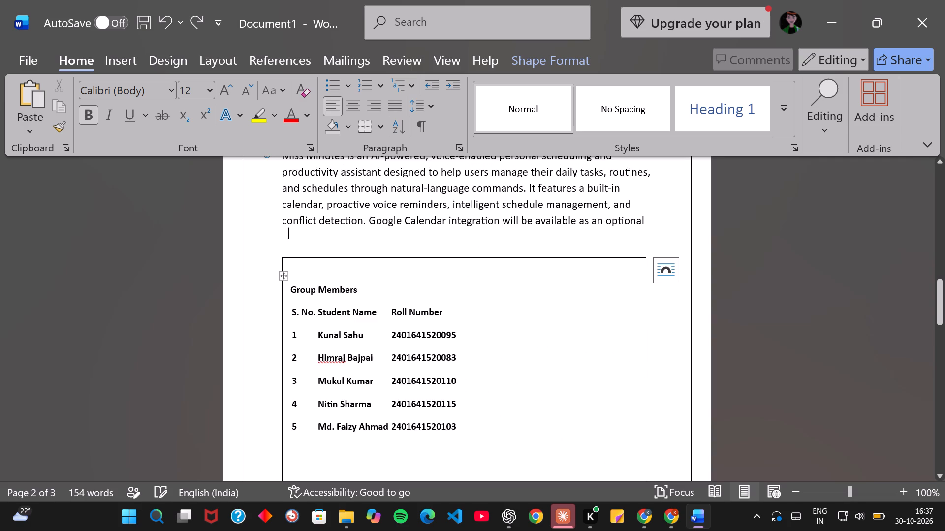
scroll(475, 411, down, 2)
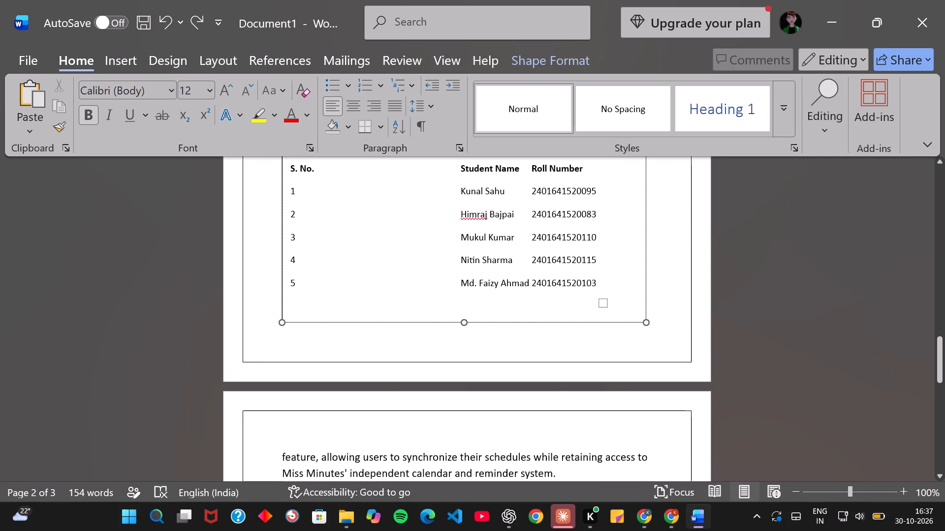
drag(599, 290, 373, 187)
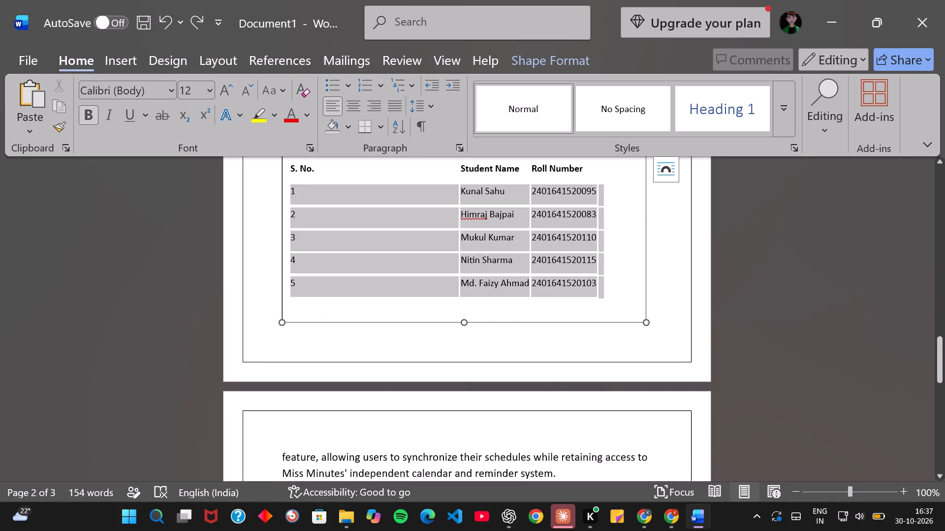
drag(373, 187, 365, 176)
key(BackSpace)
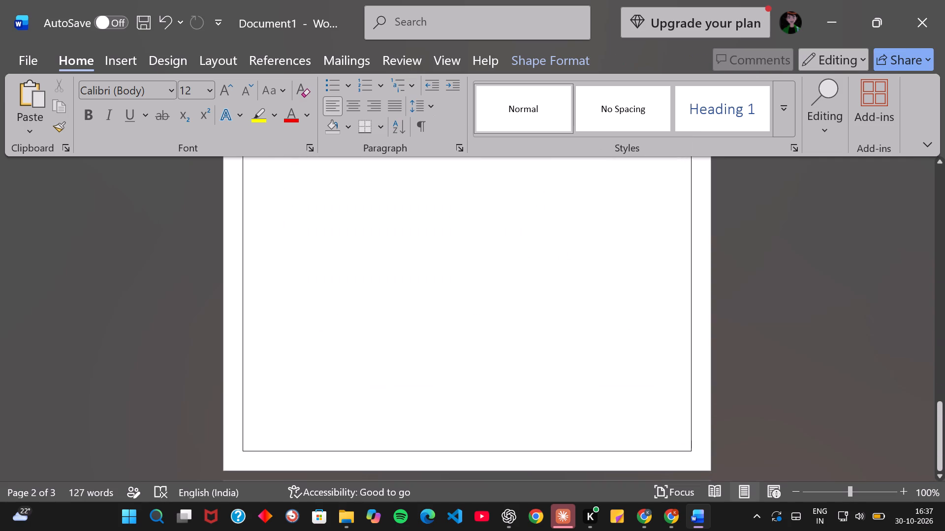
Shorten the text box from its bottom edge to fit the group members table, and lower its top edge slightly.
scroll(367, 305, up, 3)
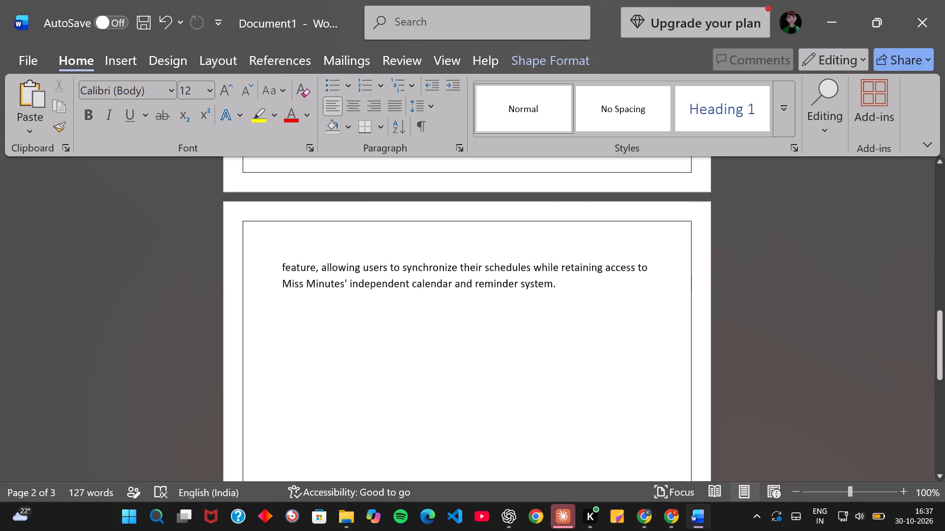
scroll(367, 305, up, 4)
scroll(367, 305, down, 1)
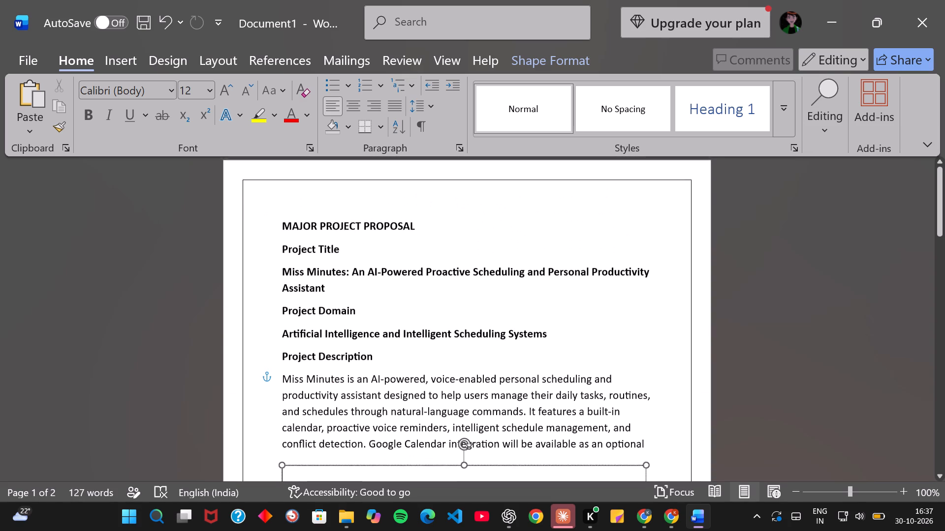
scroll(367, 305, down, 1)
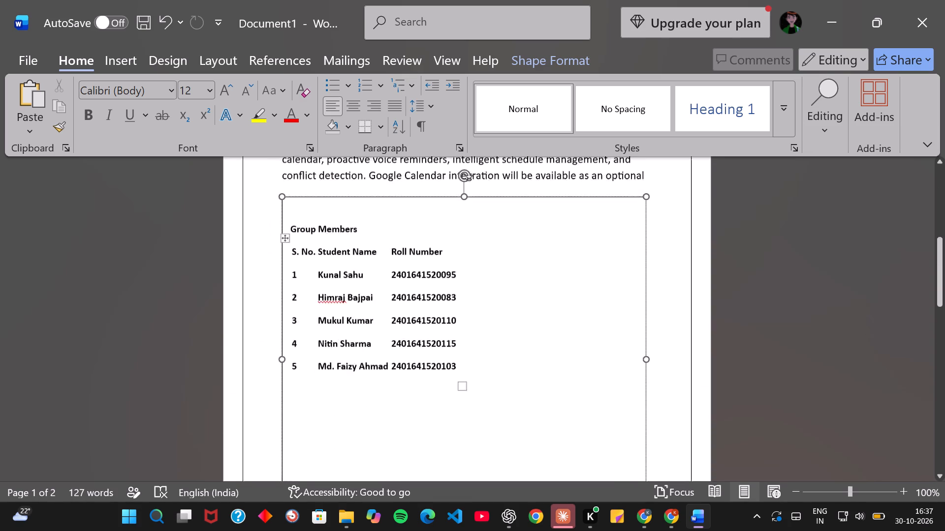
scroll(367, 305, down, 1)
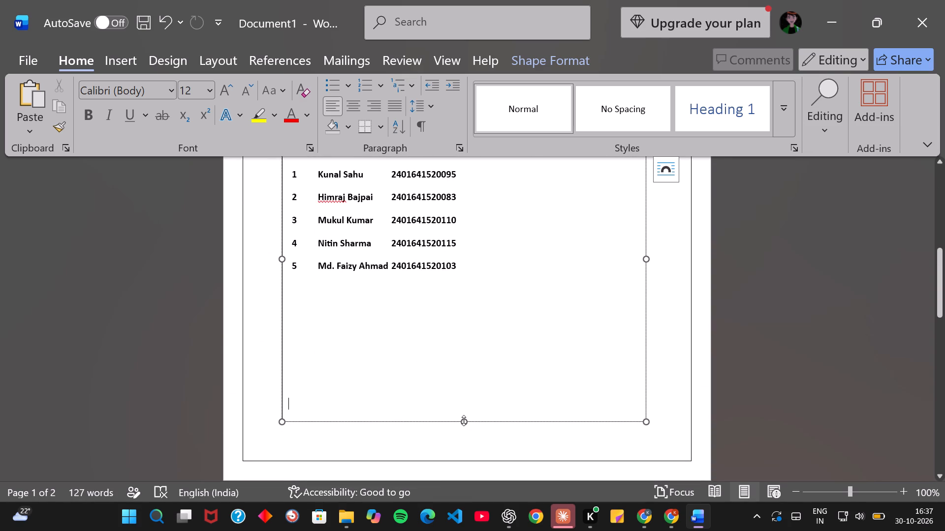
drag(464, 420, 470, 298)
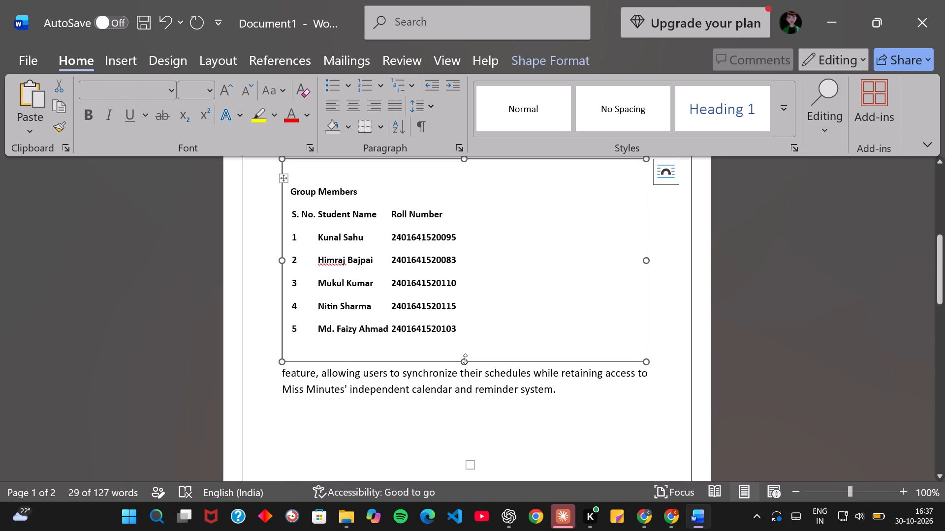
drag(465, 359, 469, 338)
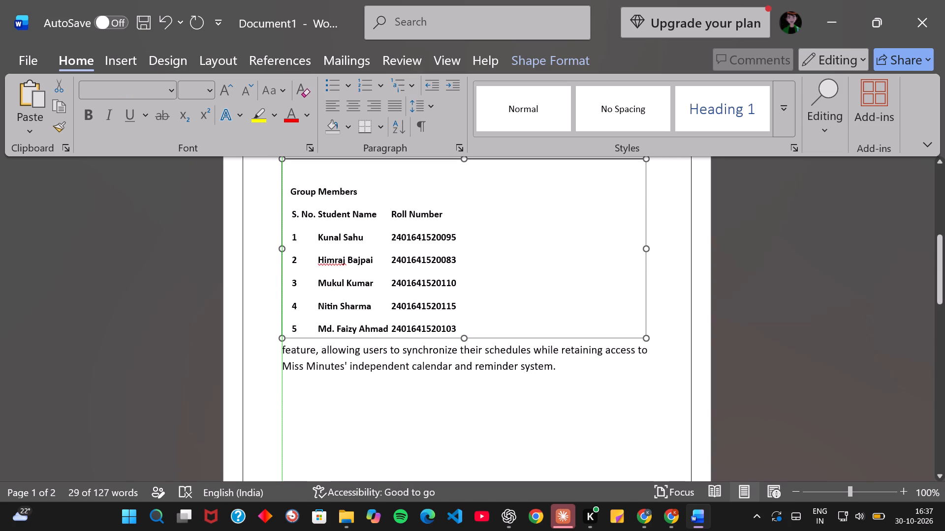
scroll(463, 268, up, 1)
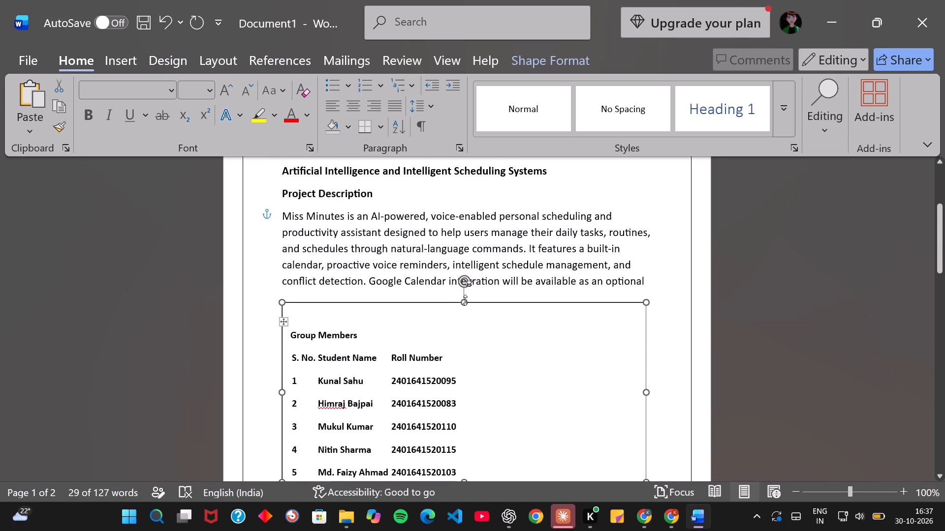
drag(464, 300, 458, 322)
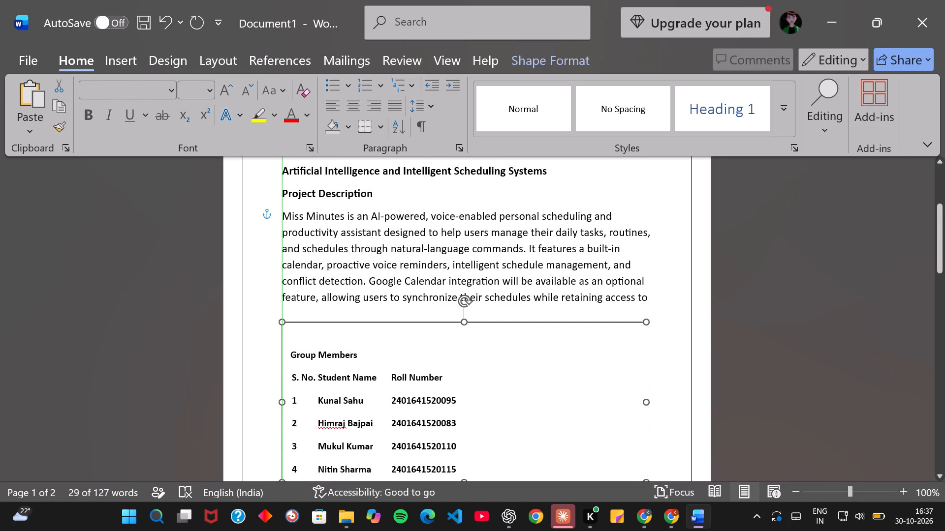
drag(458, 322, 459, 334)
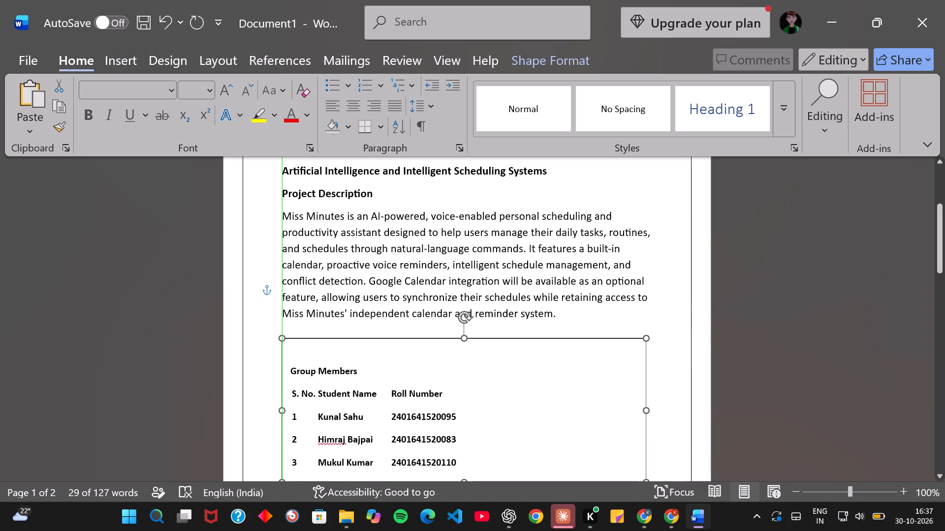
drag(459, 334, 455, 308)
Undo all edits, including the text box, pasted proposal text and page border, back to a blank document.
click(485, 435)
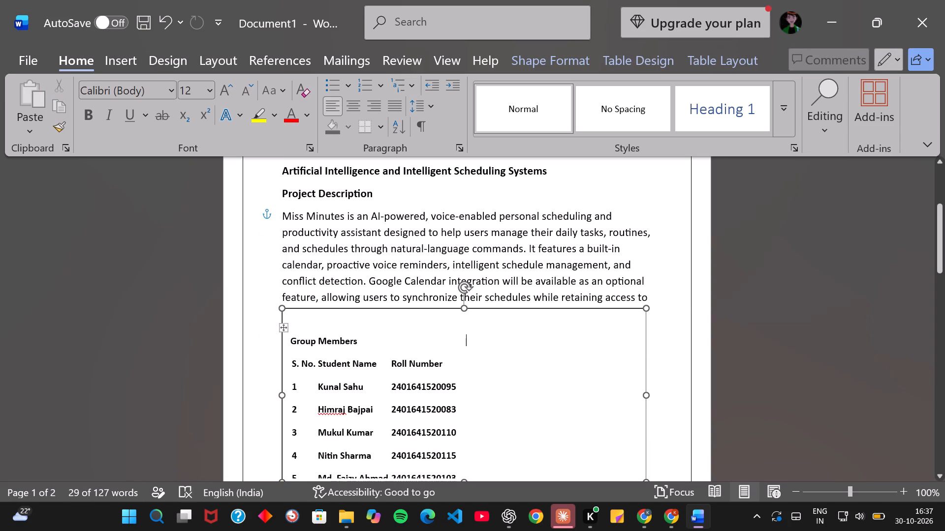
key(ctrl+a)
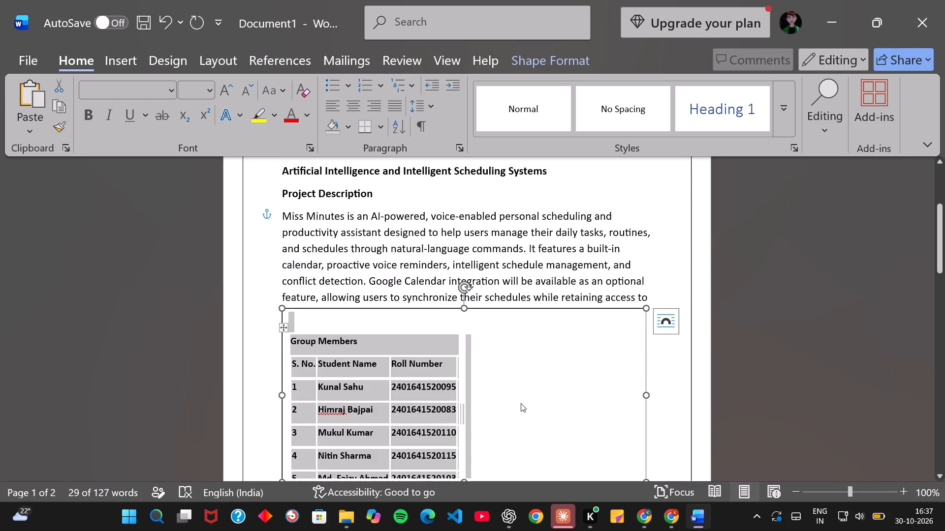
key(ctrl+z)
key(ctrl+z)
key(ctrl+z)
key(ctrl+z)
key(ctrl+z)
key(ctrl+z)
key(ctrl+z)
key(ctrl+z)
key(ctrl+z)
key(ctrl+z)
ctrl+click(521, 403)
key(ctrl+z)
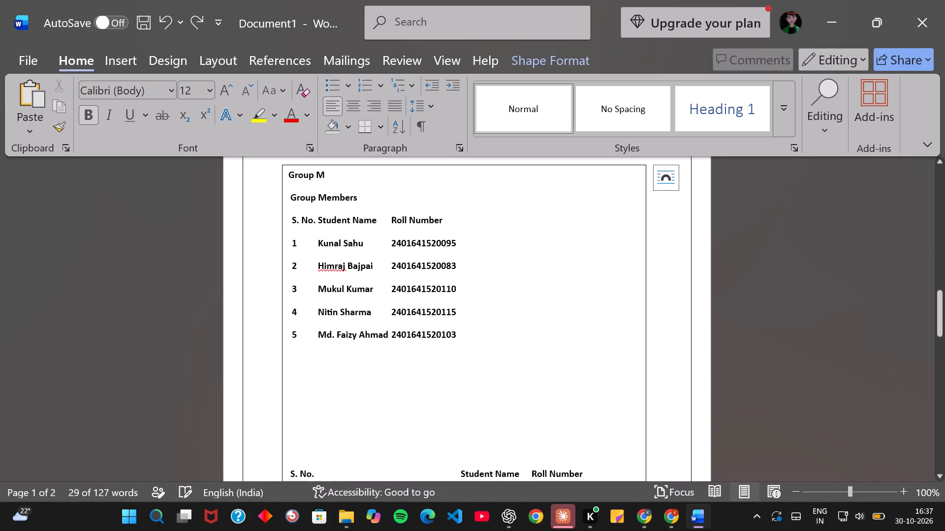
key(ctrl+z)
key(ctrl+z)
key(ctrl+z)
key(ctrl+z)
key(ctrl+z)
key(ctrl+z)
key(ctrl+z)
key(ctrl+z)
key(ctrl+z)
key(ctrl+z)
key(ctrl+z)
key(ctrl+z)
key(ctrl+z)
key(ctrl+z)
key(ctrl+z)
key(ctrl+z)
key(ctrl+z)
key(ctrl+z)
key(ctrl+z)
key(ctrl+z)
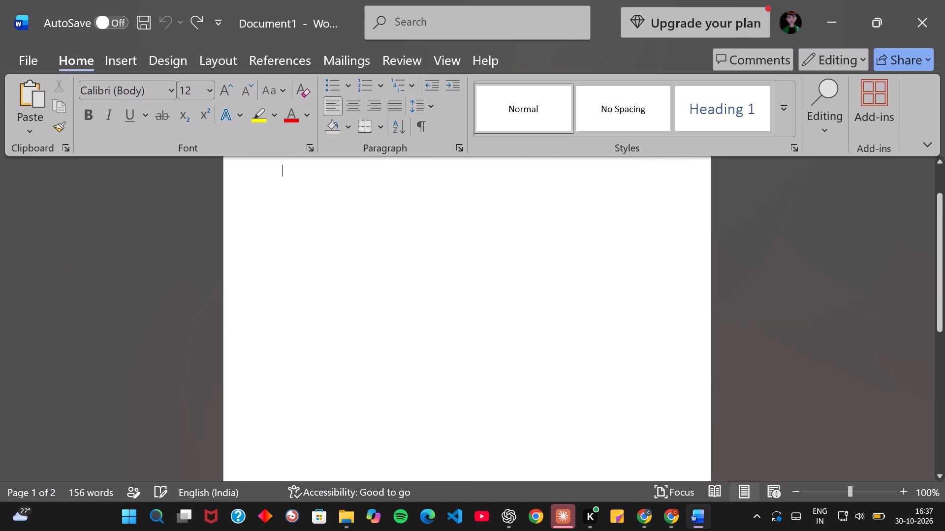
Apply a Box page border to the whole blank document with the default ½ pt solid line.
scroll(524, 412, up, 2)
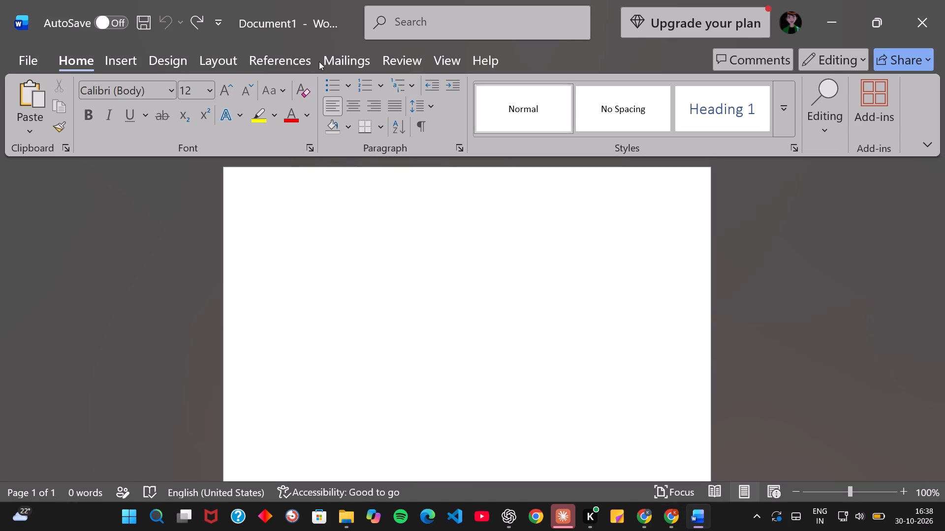
click(164, 63)
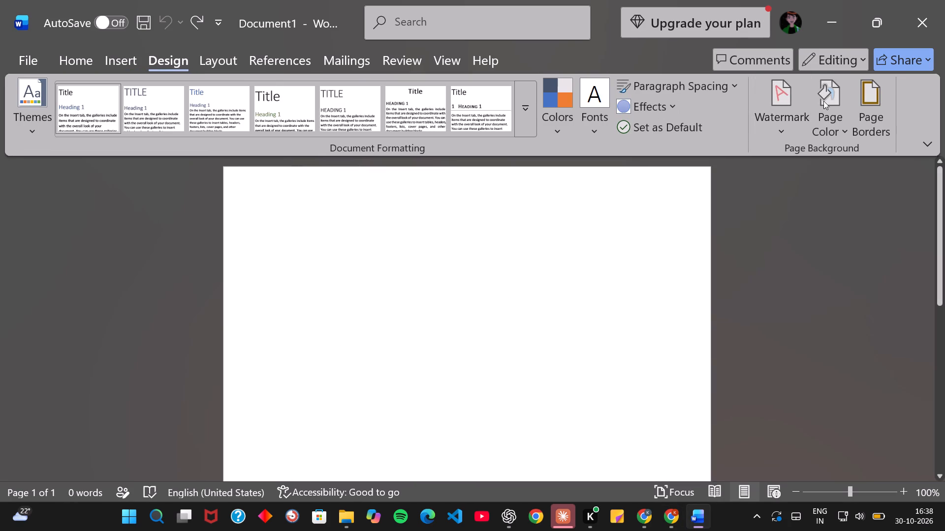
click(865, 110)
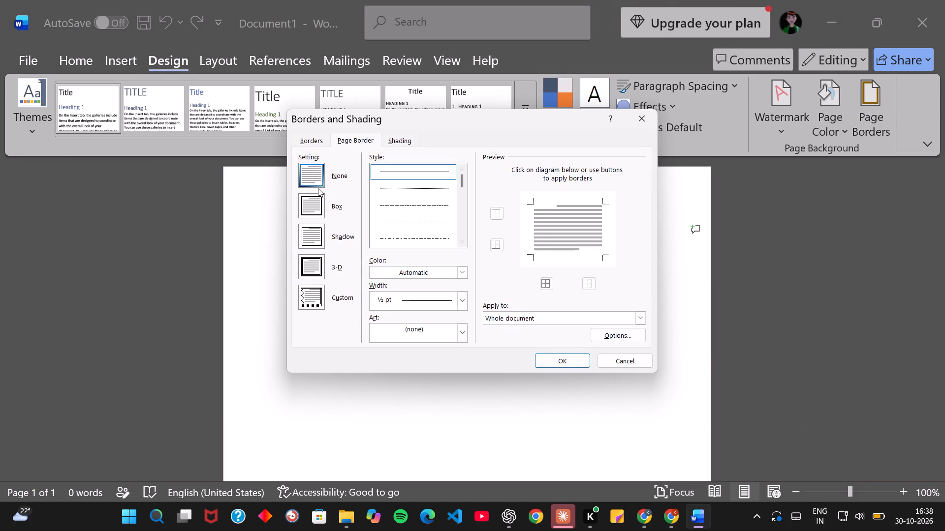
click(319, 203)
click(566, 367)
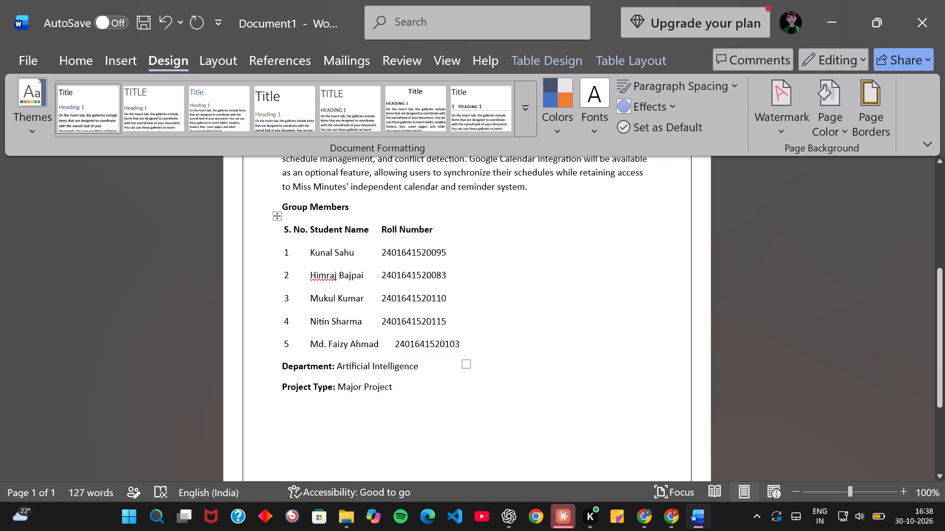
Indent the roll number in row 4 by six spaces so it lines up with the one in row 5.
click(381, 323)
key(space)
key(ctrl+z)
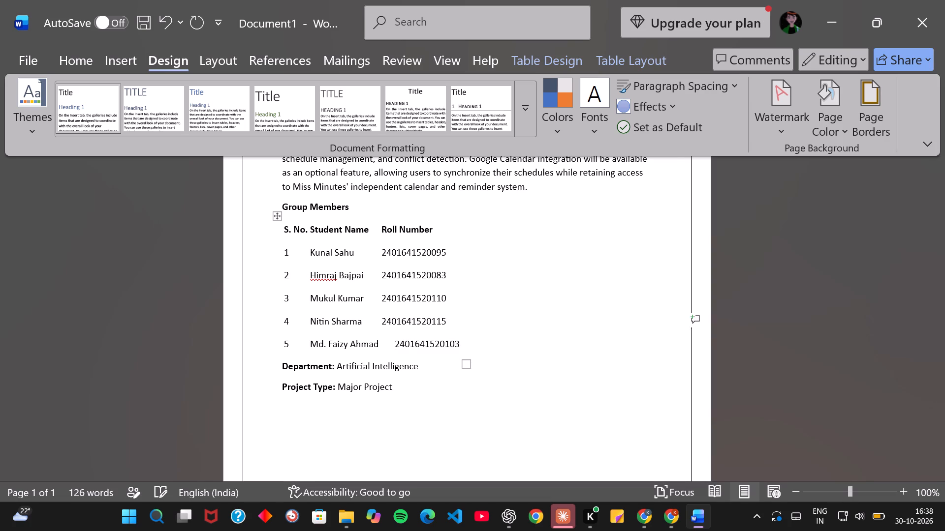
click(384, 317)
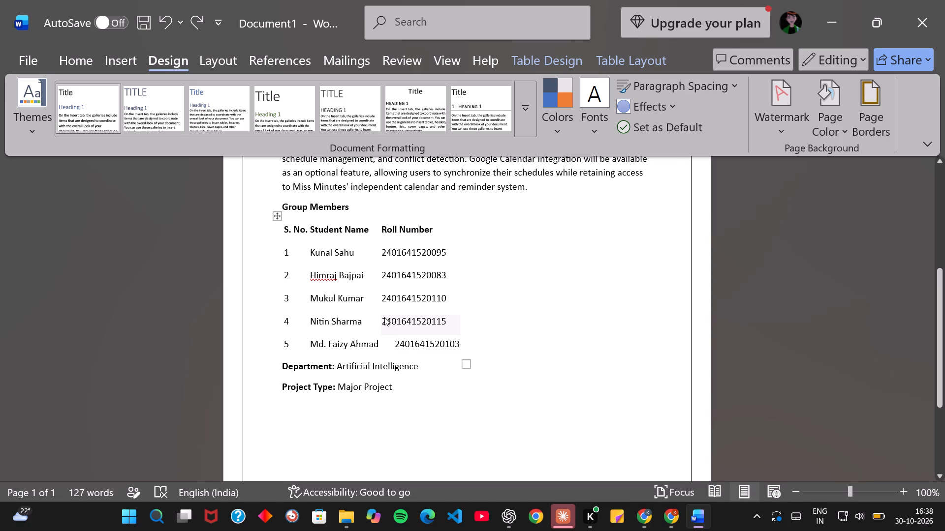
key(Left)
key(space)
key(space)
key(space)
key(space)
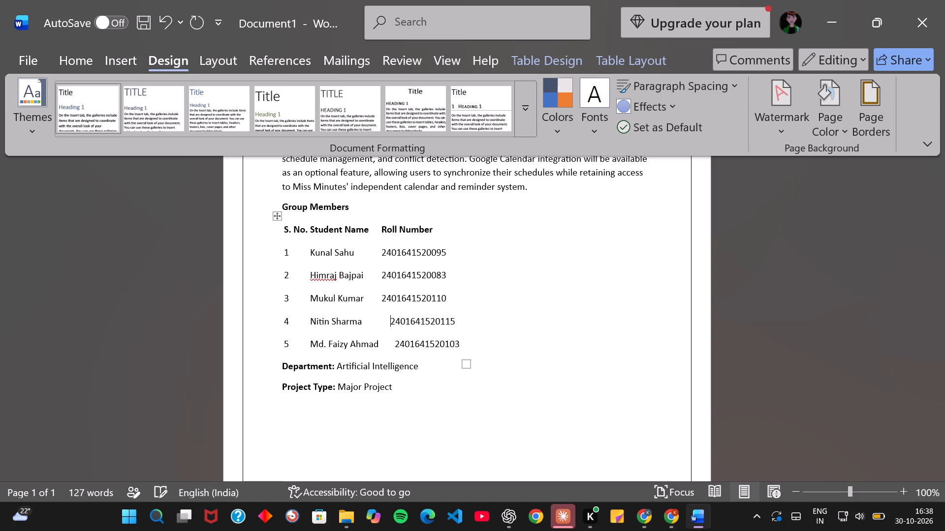
key(space)
key(space)
key(space)
key(BackSpace)
Indent the roll number in row 3 by six spaces to align it with rows 4 and 5.
click(384, 298)
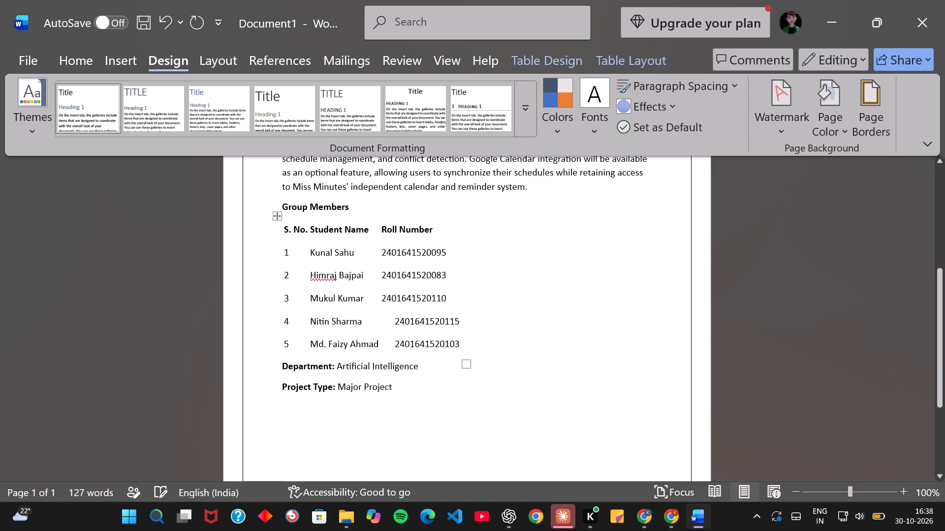
key(Left)
key(space)
key(space)
key(space)
key(space)
key(space)
key(space)
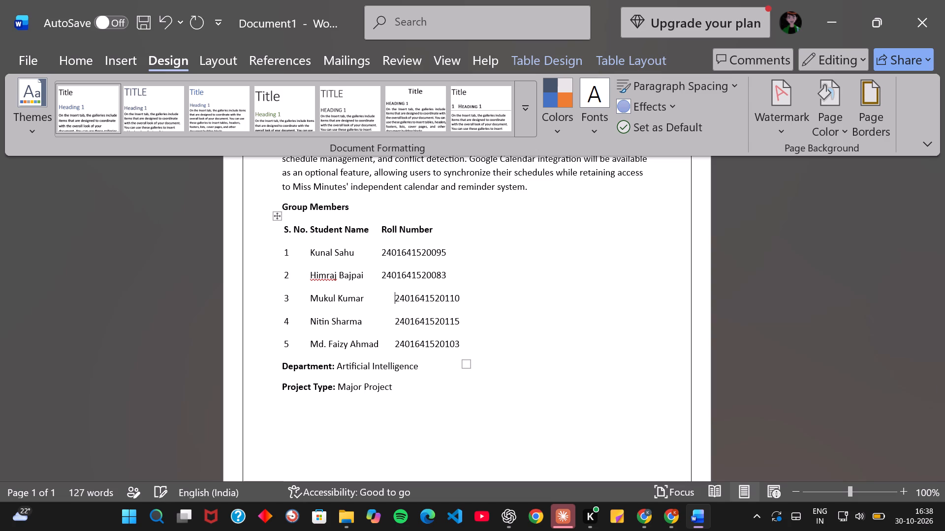
key(space)
key(BackSpace)
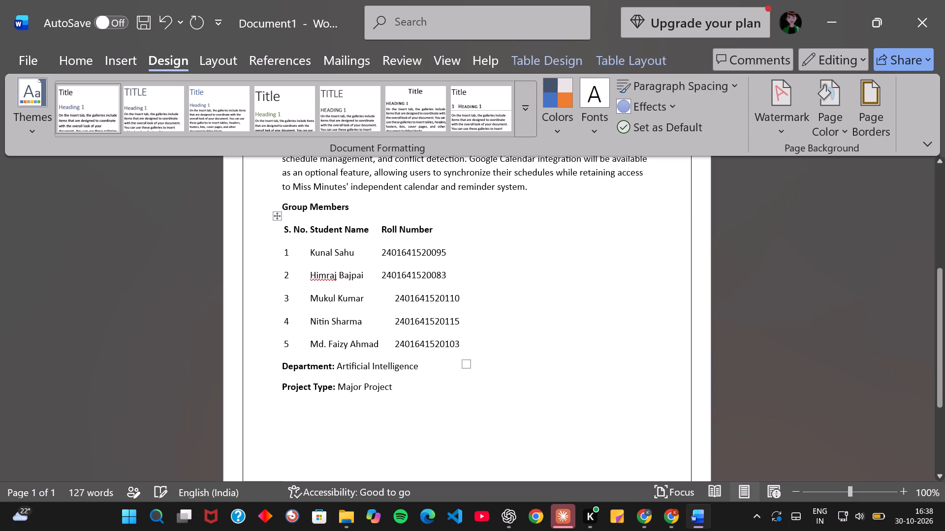
Indent the roll number in row 2 by six spaces to align it with the rows beneath.
click(384, 274)
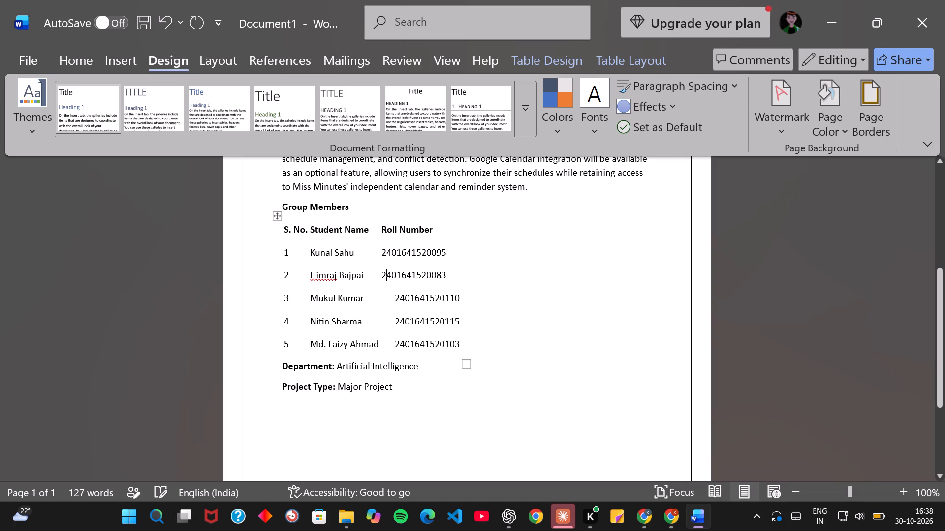
key(Left)
key(space)
key(space)
key(space)
key(space)
key(space)
key(space)
Indent the roll number in row 1 by six spaces to align it with the other roll numbers.
key(Up)
key(Left)
key(Left)
key(Left)
key(space)
key(space)
key(space)
key(space)
key(space)
key(space)
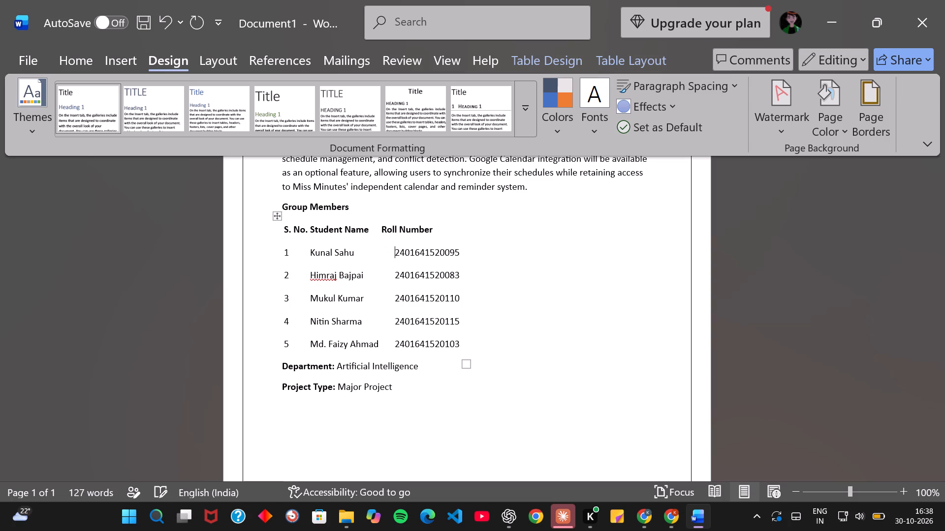
Set the Group Members heading to font size 16.
scroll(421, 398, up, 1)
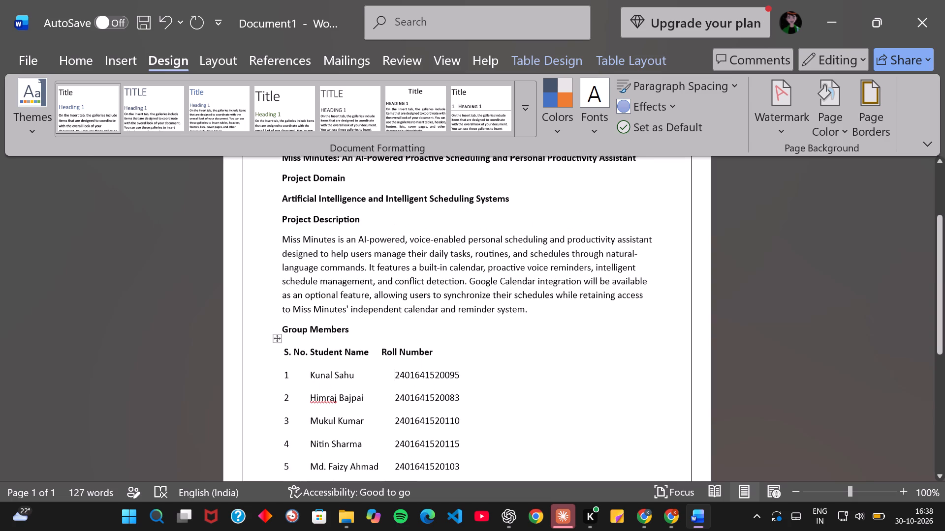
scroll(421, 398, up, 1)
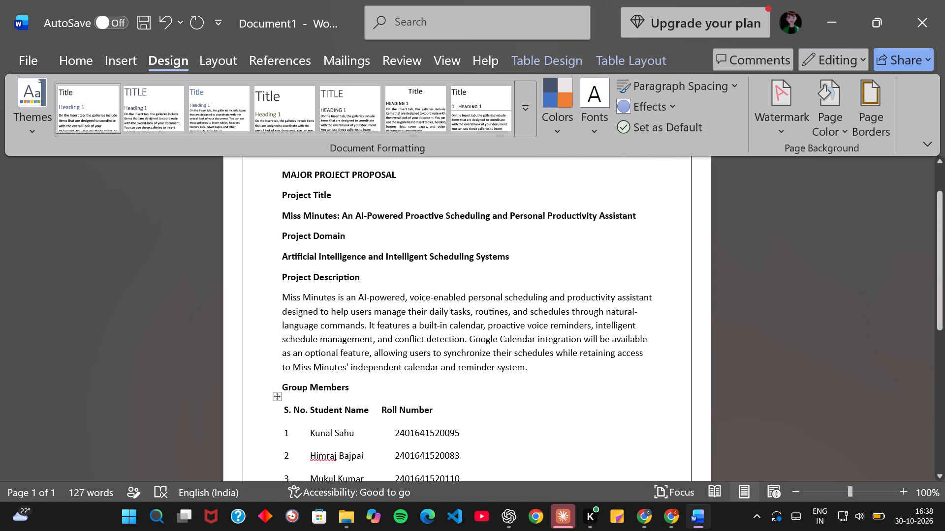
drag(348, 391, 347, 391)
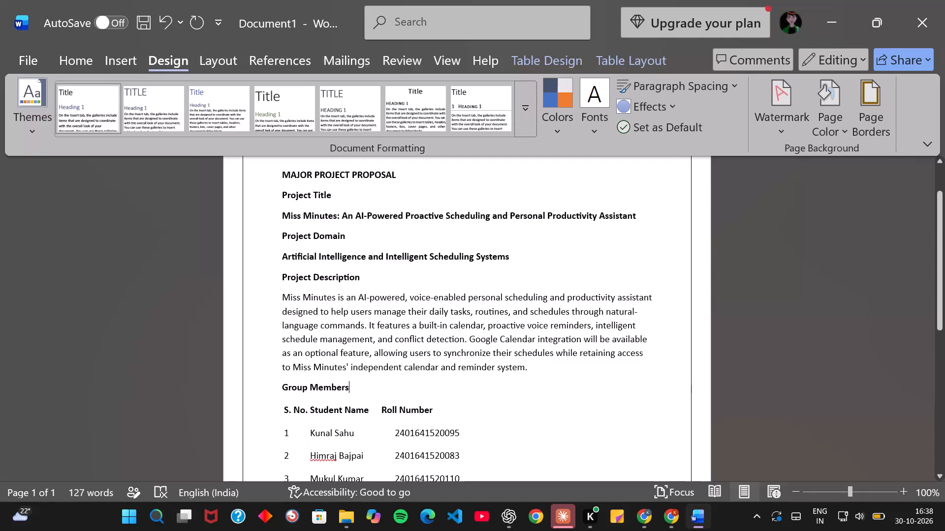
drag(347, 391, 284, 386)
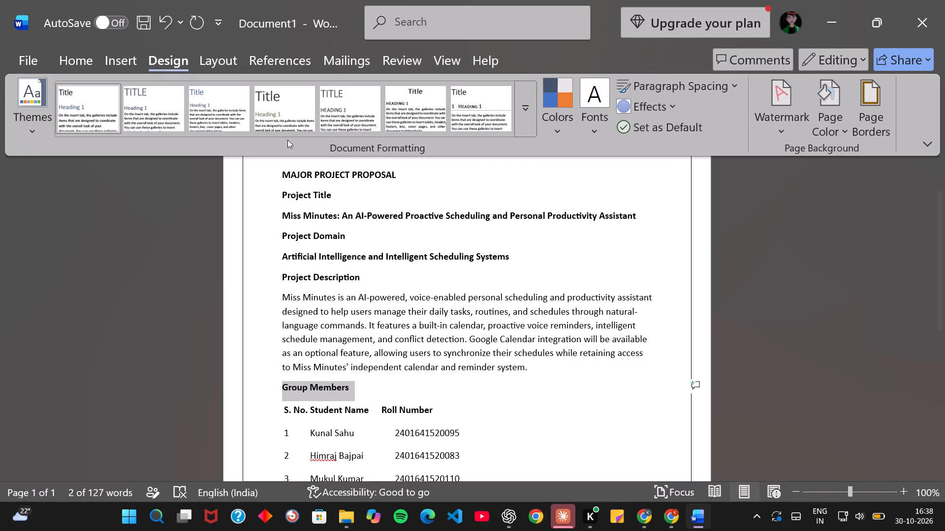
click(89, 59)
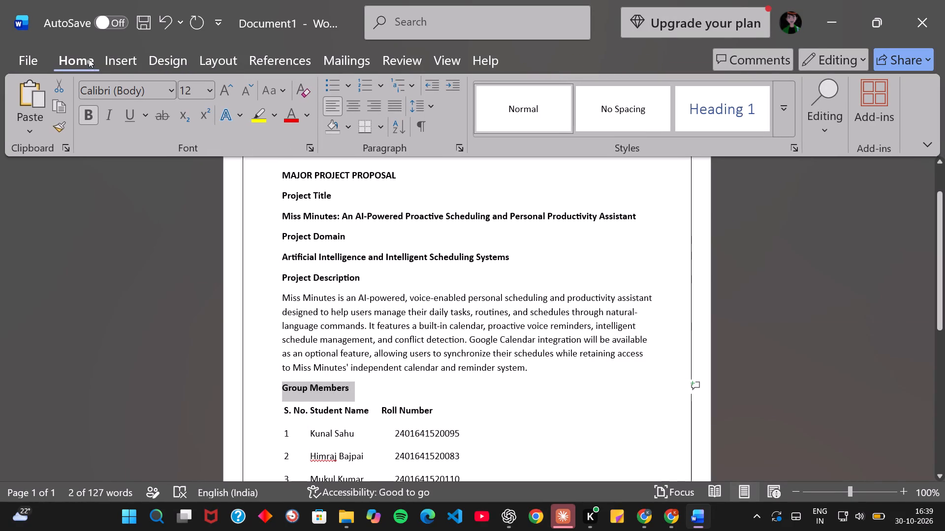
click(197, 91)
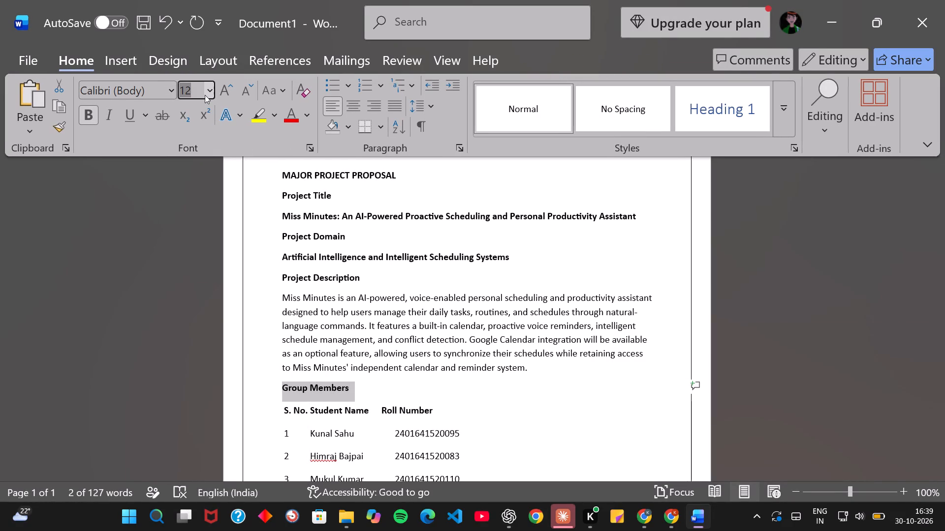
click(205, 95)
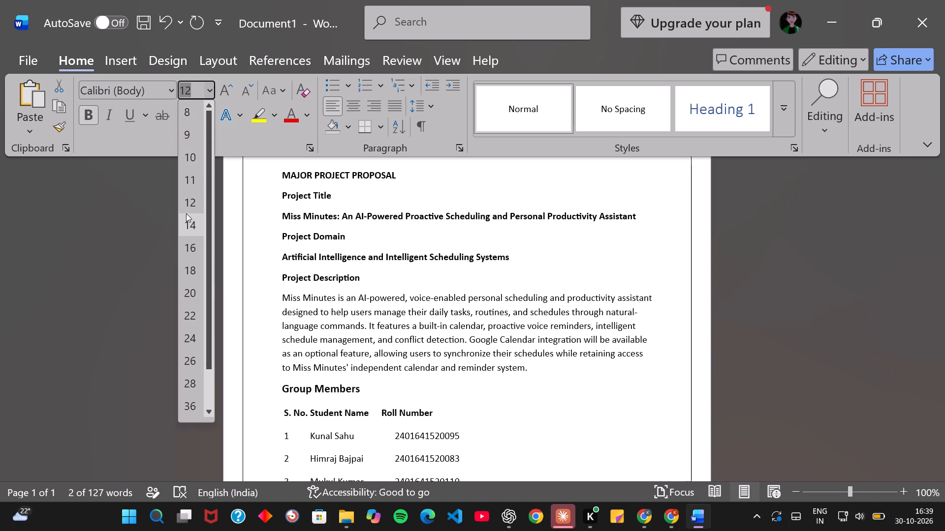
click(183, 243)
Set the Project Description heading to font size 16.
scroll(382, 331, down, 2)
scroll(382, 331, up, 1)
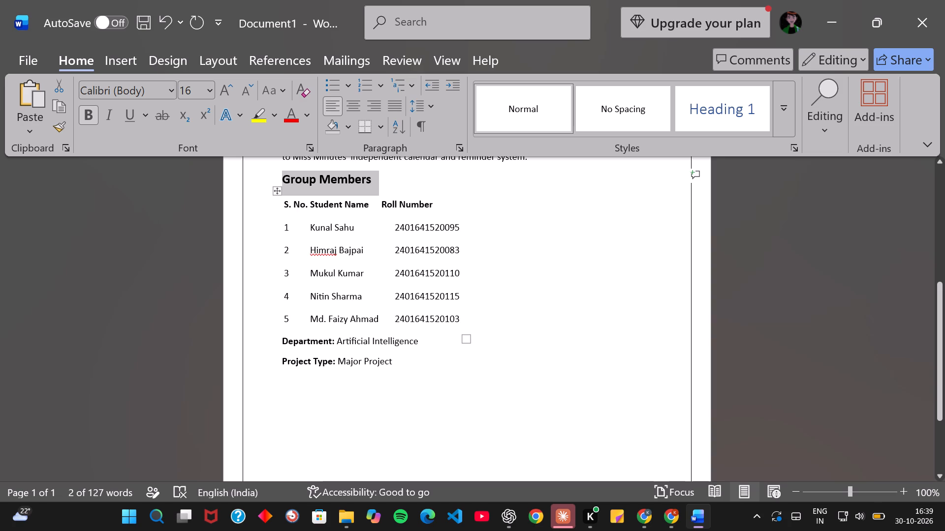
scroll(366, 299, up, 1)
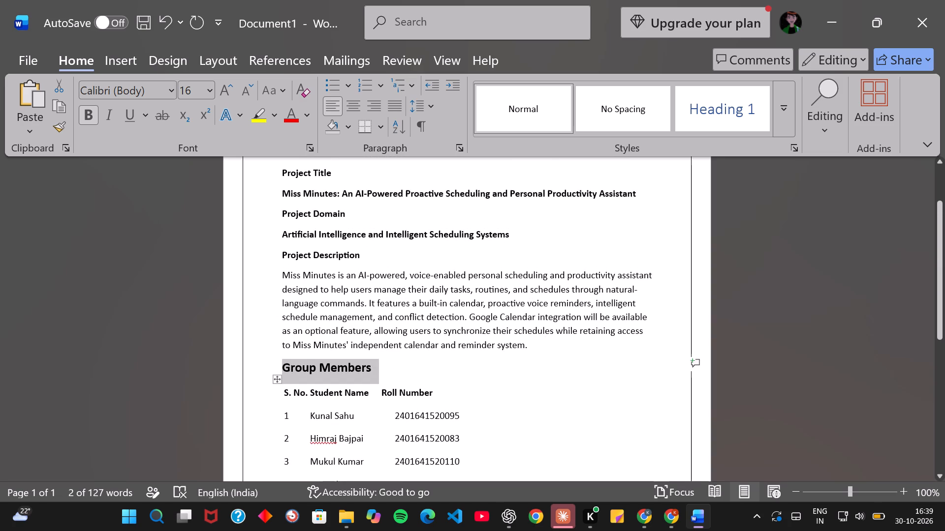
drag(281, 254, 360, 247)
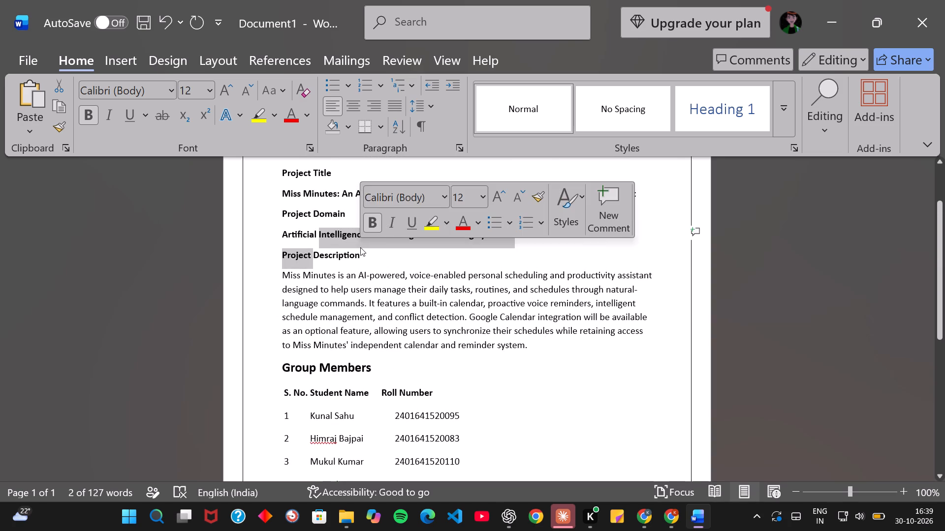
click(266, 276)
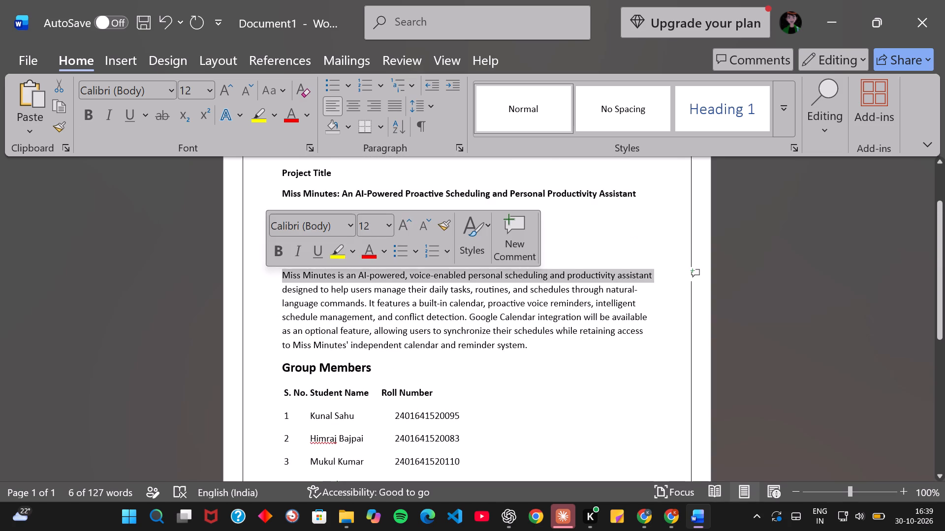
click(264, 299)
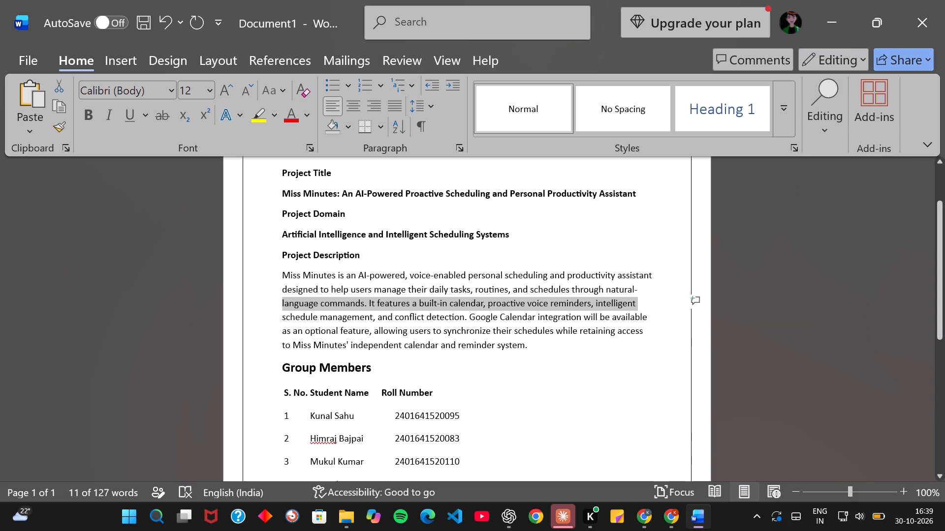
click(568, 235)
drag(367, 252, 288, 254)
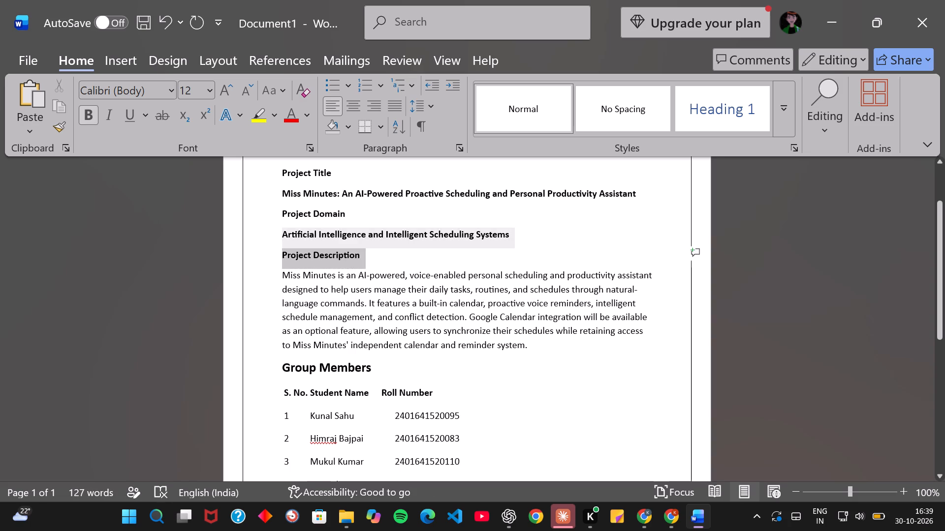
drag(288, 254, 285, 253)
click(206, 88)
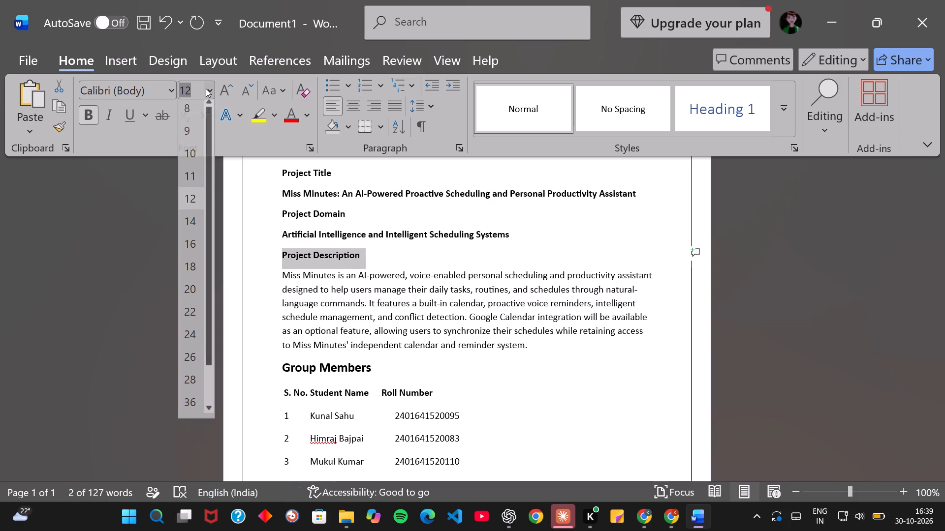
click(188, 245)
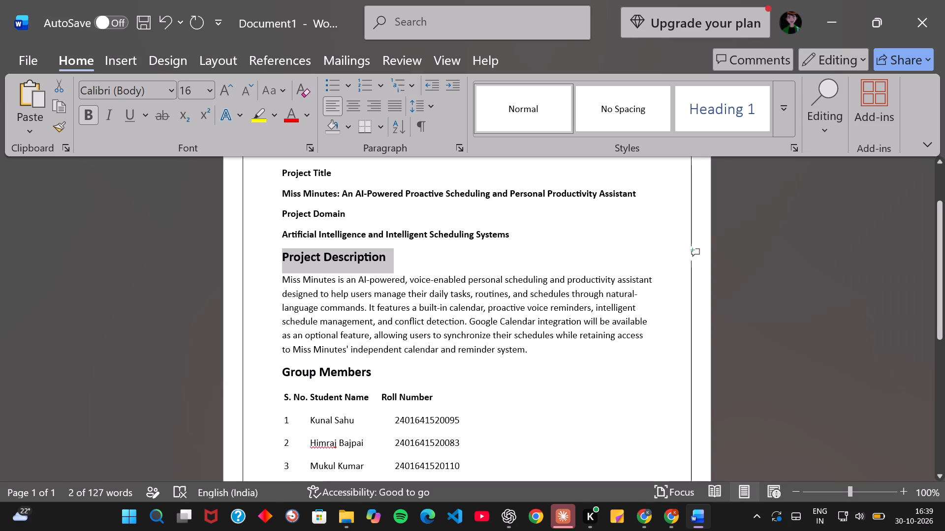
Remove bold from the line "Artificial Intelligence and Intelligent Scheduling Systems" under Project Domain.
drag(283, 236, 295, 238)
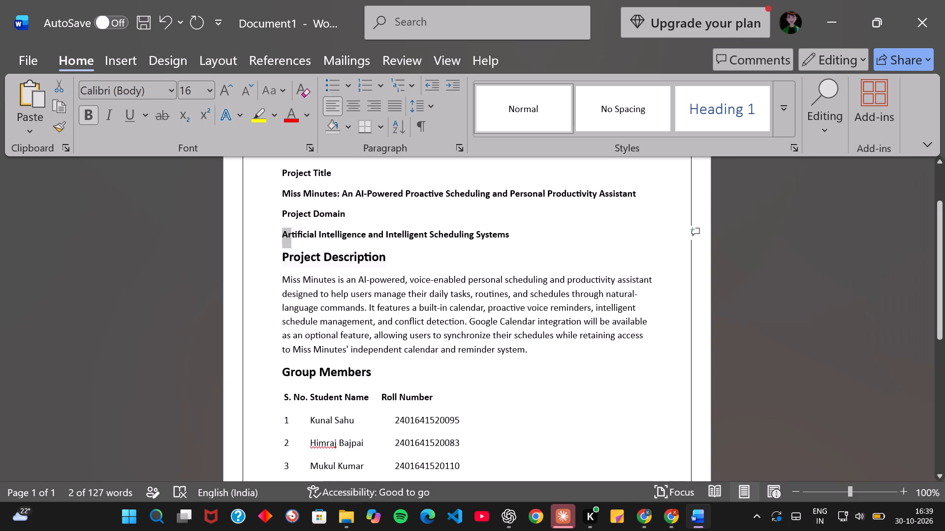
drag(295, 238, 494, 233)
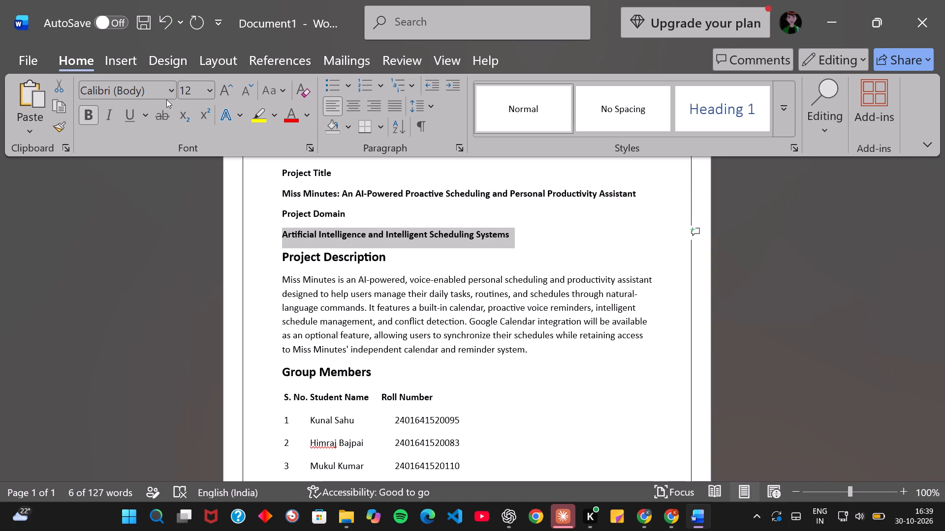
click(90, 115)
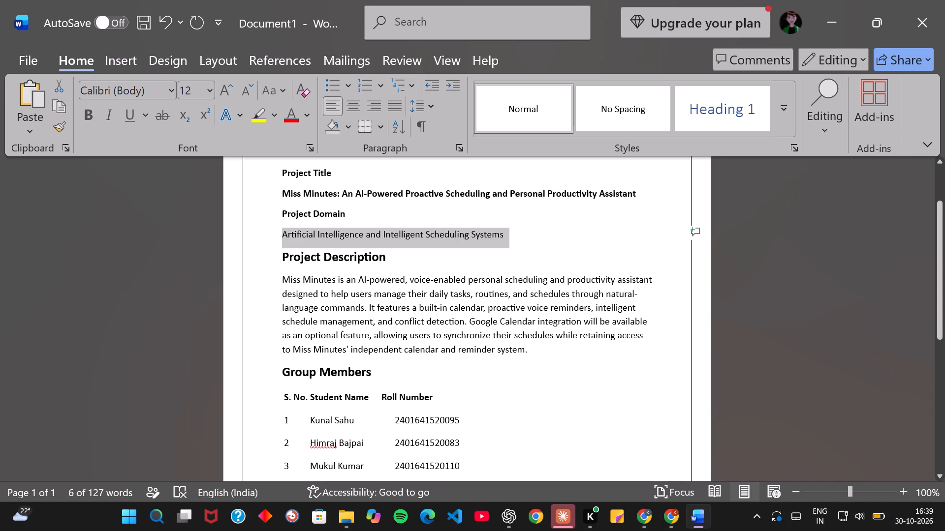
Set the Project Domain heading to font size 16.
drag(281, 210, 346, 207)
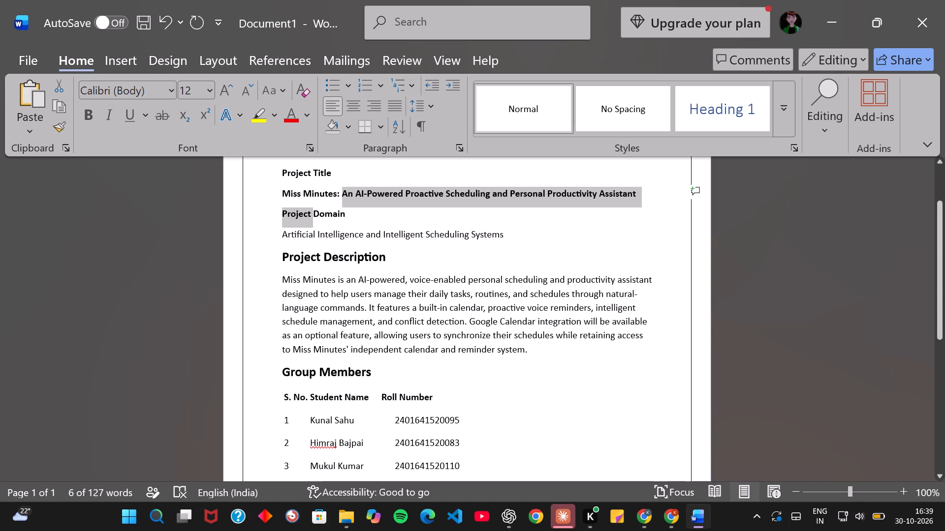
drag(346, 207, 345, 218)
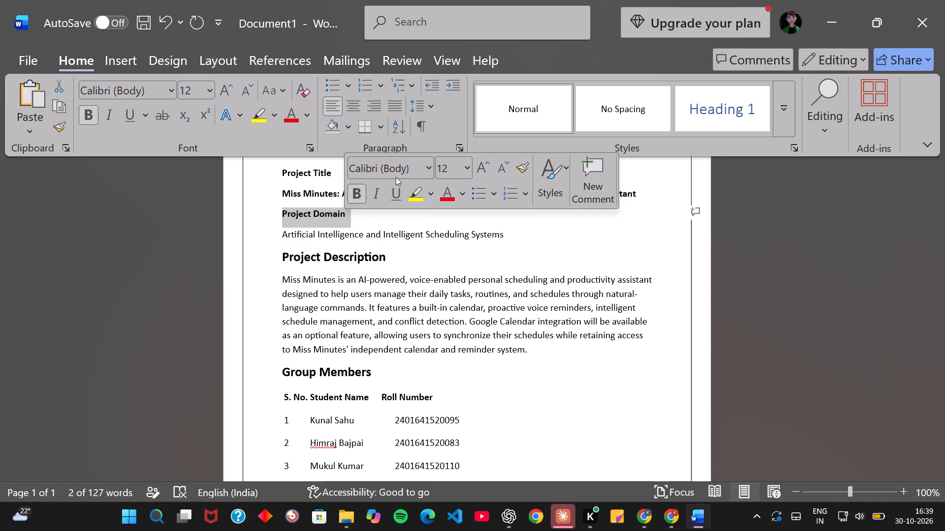
click(427, 173)
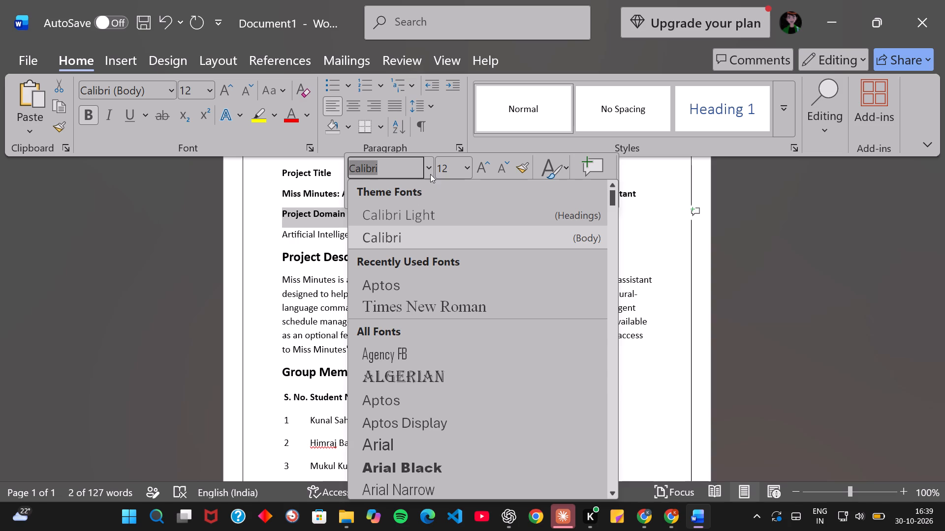
click(456, 167)
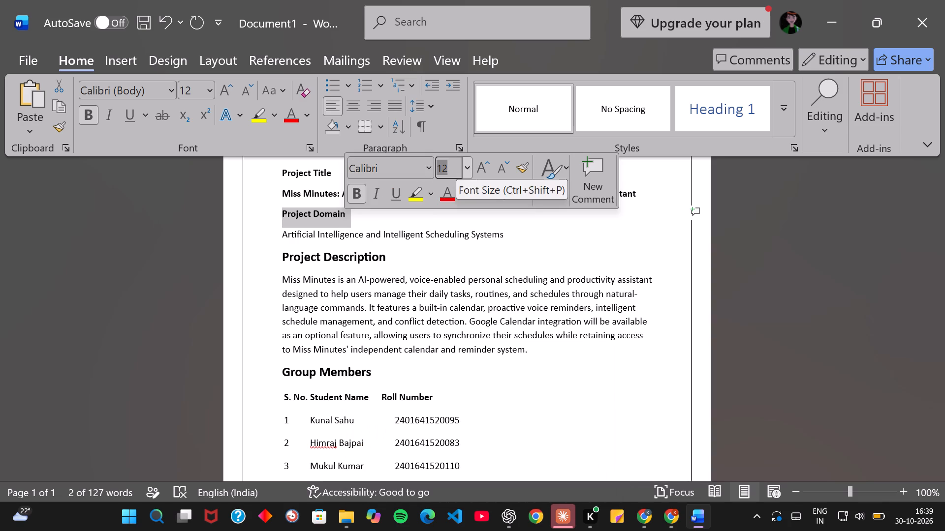
text(16)
key(Return)
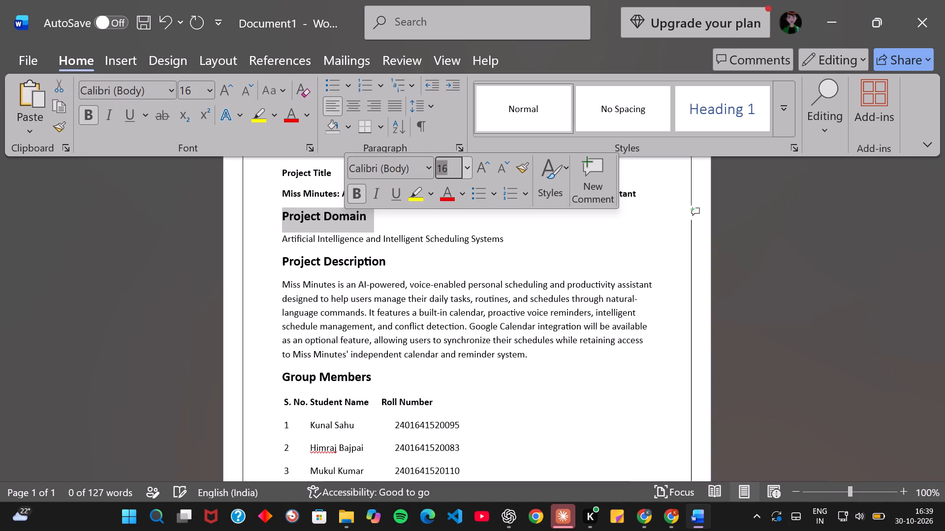
click(490, 267)
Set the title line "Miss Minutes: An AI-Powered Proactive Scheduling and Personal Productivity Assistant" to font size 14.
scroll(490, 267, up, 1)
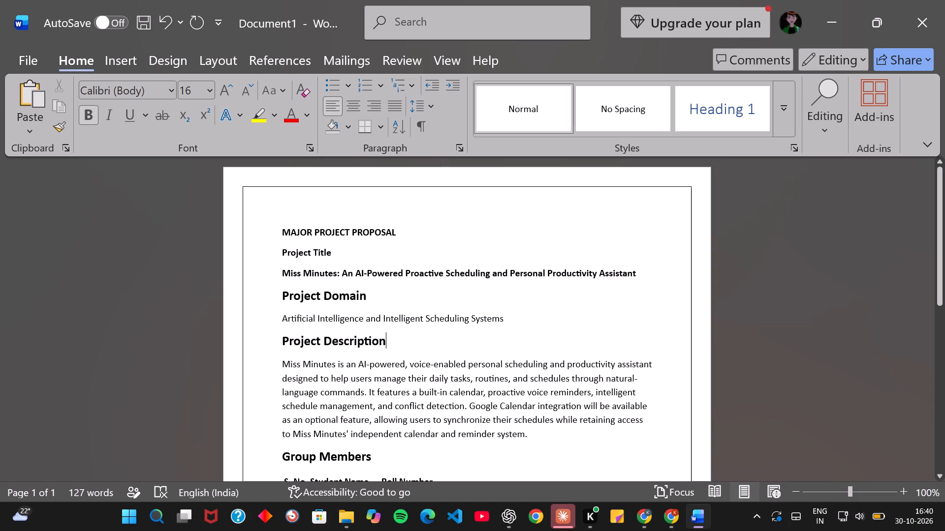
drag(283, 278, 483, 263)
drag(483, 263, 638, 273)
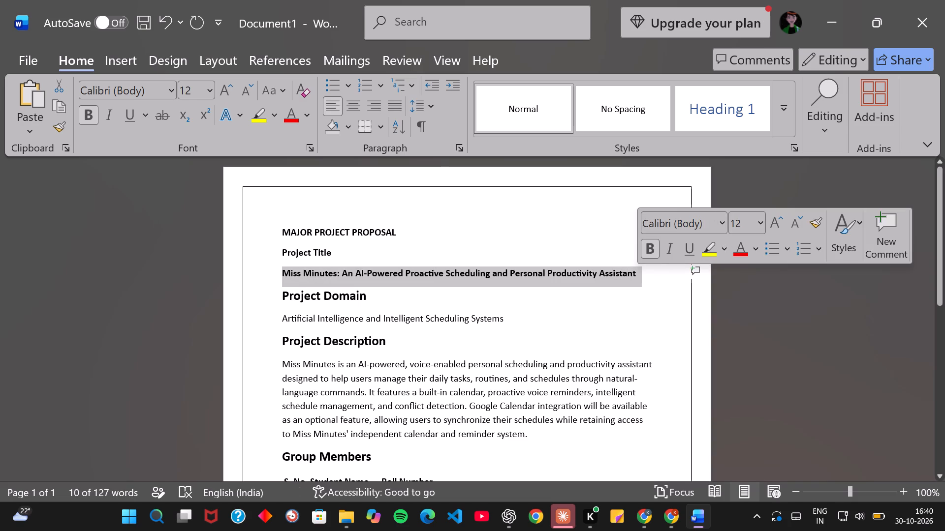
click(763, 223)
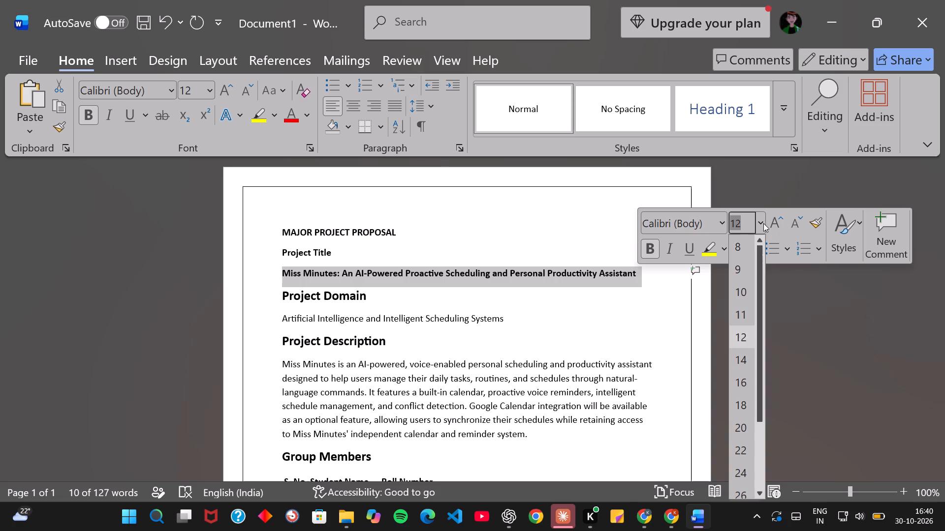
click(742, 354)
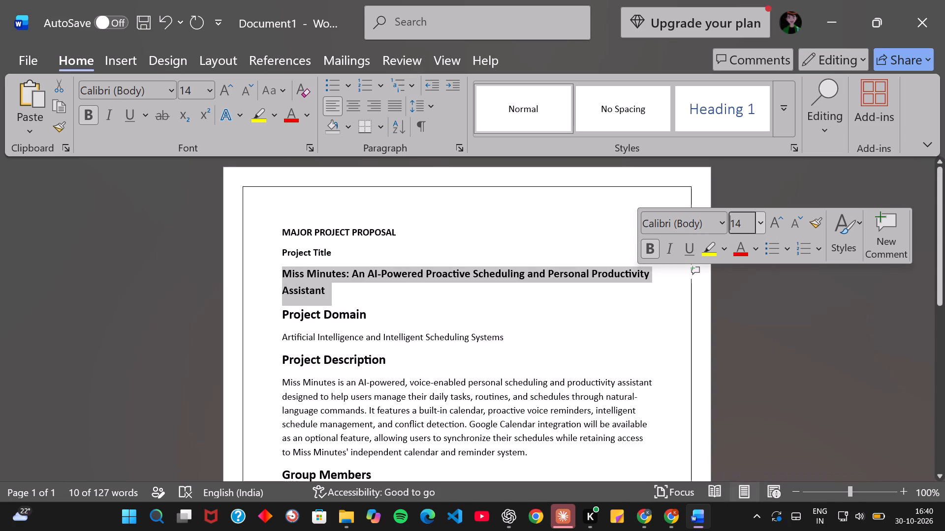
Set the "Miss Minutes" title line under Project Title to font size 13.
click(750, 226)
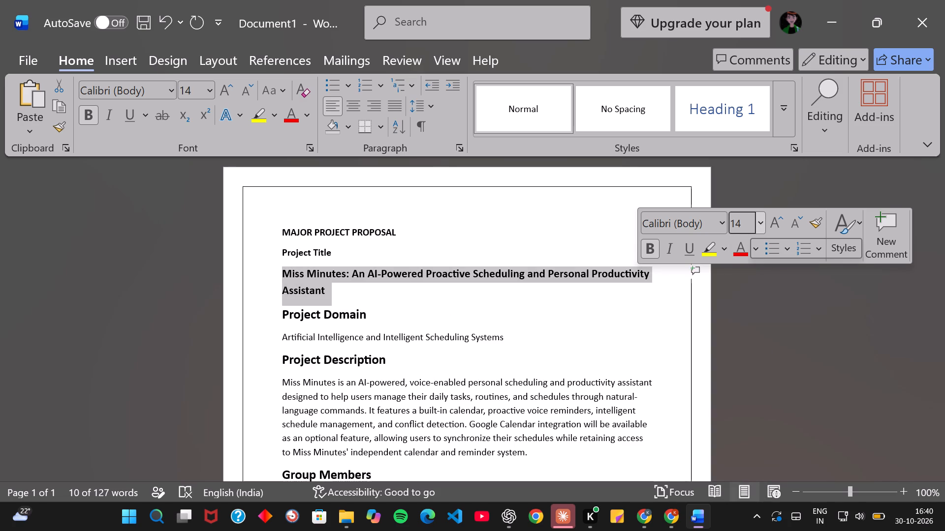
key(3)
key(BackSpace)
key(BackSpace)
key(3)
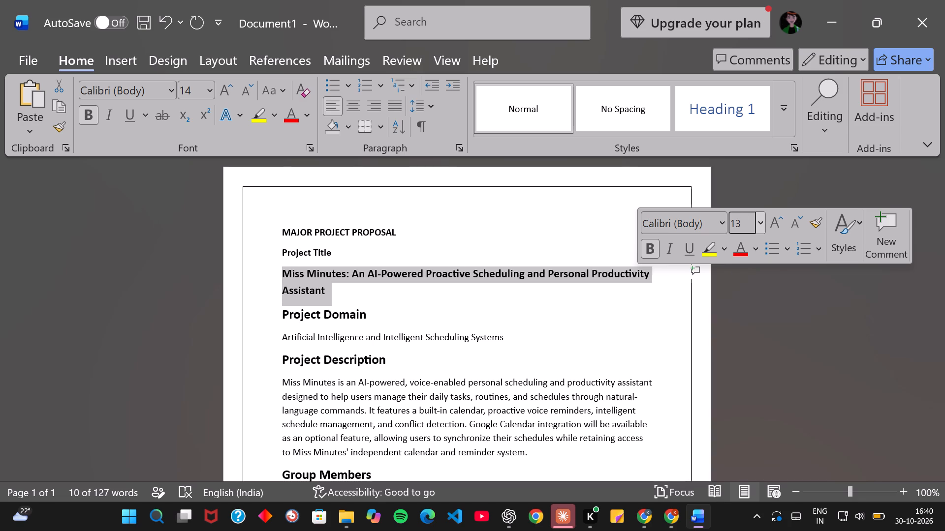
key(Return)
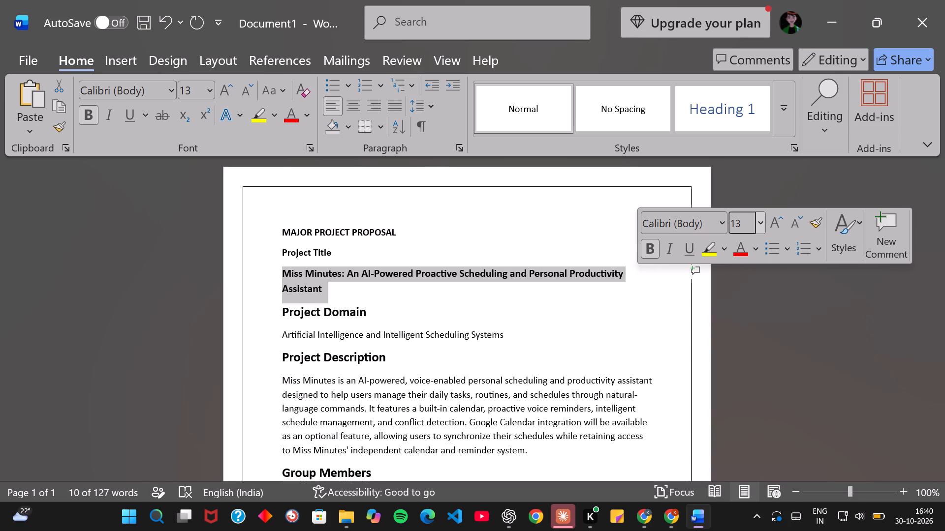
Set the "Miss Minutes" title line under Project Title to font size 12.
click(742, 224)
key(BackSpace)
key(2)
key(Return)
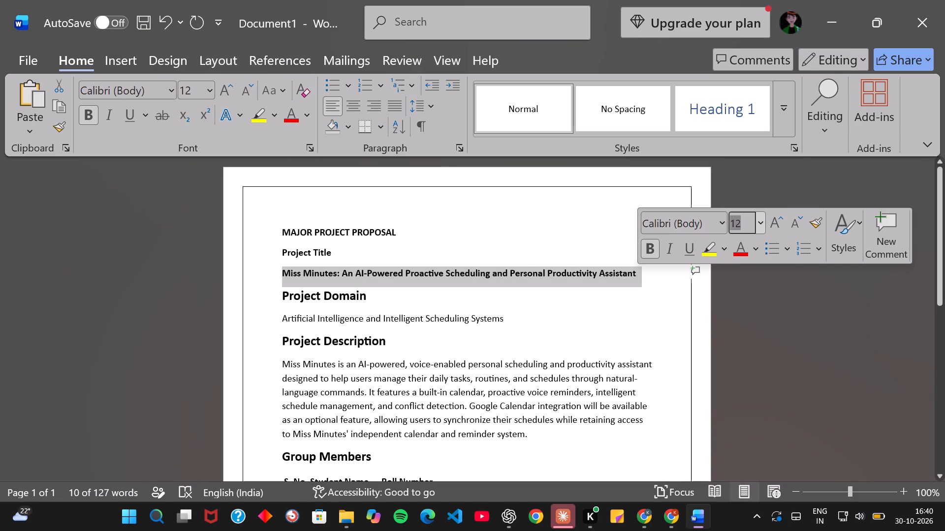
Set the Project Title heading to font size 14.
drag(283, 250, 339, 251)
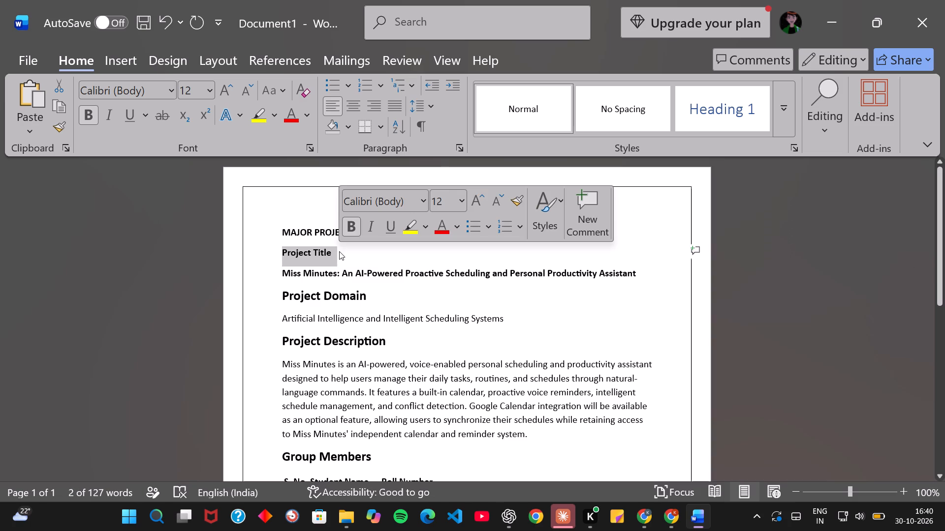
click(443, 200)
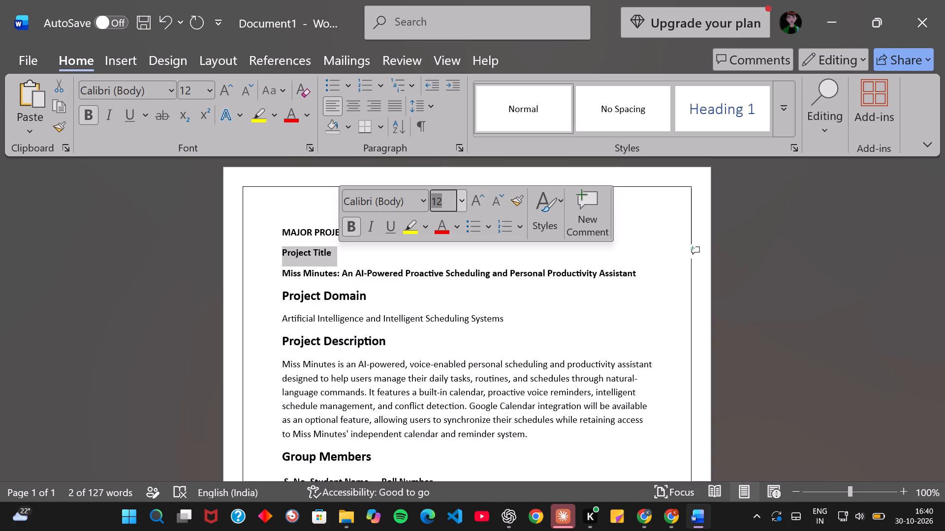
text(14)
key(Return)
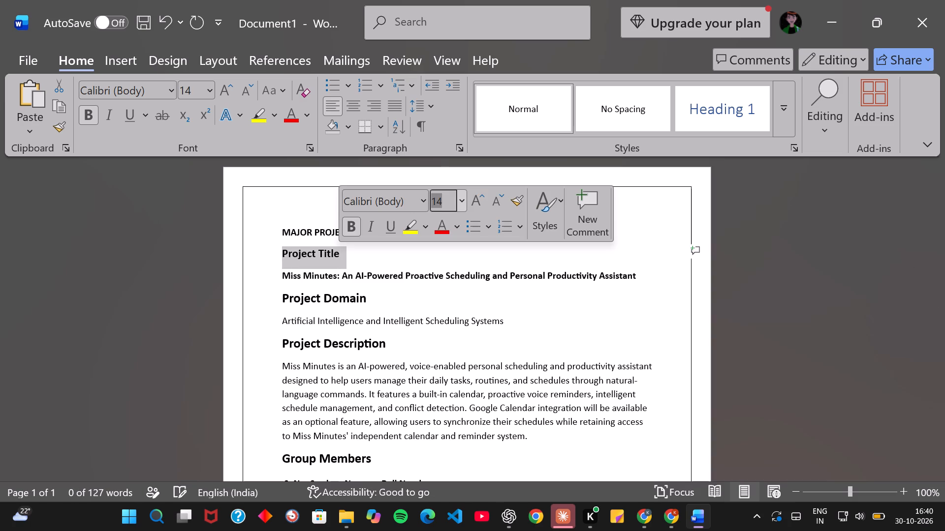
Set the MAJOR PROJECT PROPOSAL heading to font size 16.
drag(283, 236, 388, 236)
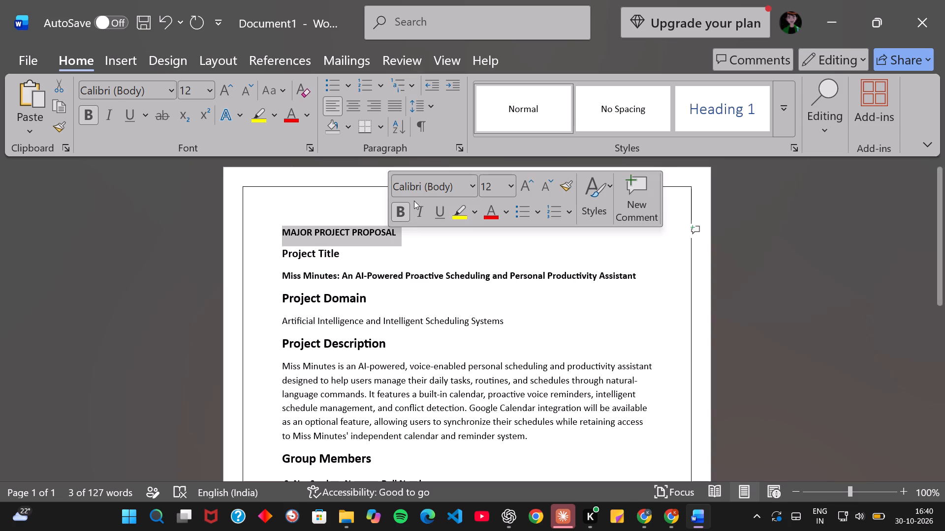
click(492, 187)
text(16)
key(Return)
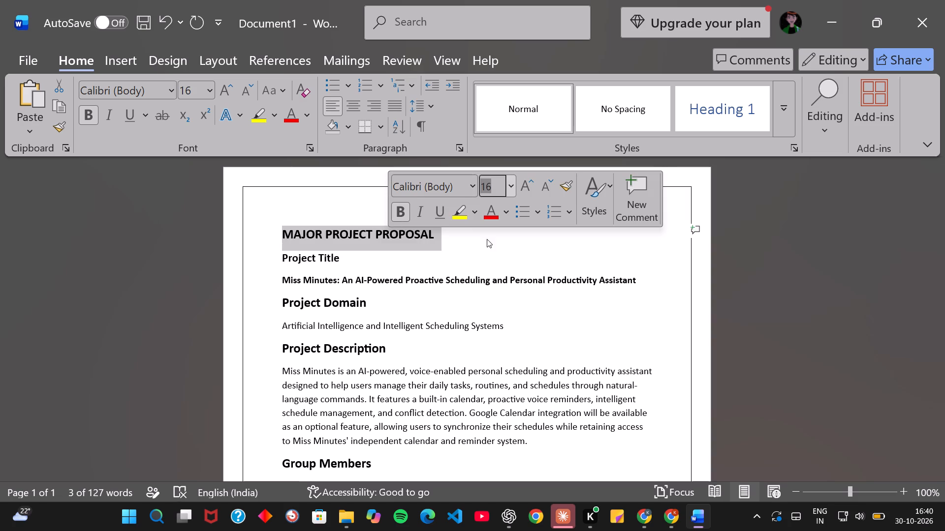
click(503, 318)
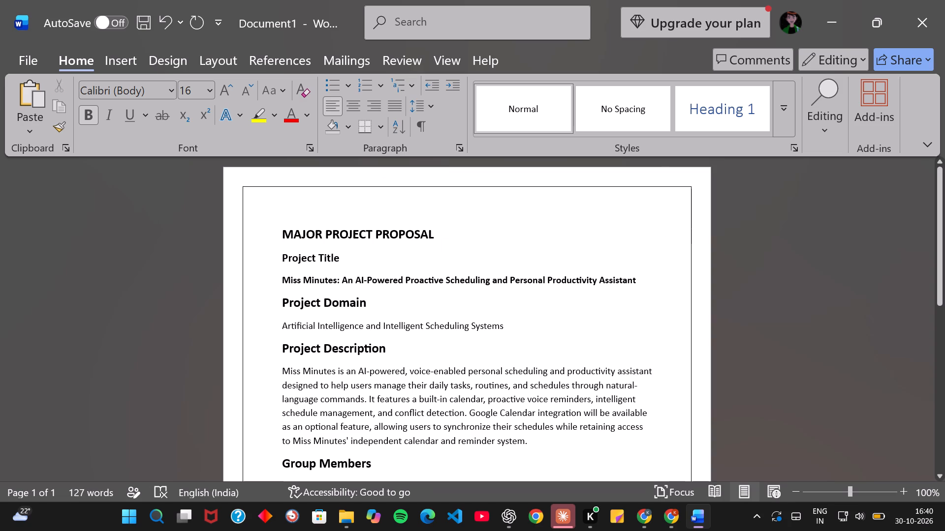
Set the Project Title heading to font size 16.
drag(283, 257, 290, 258)
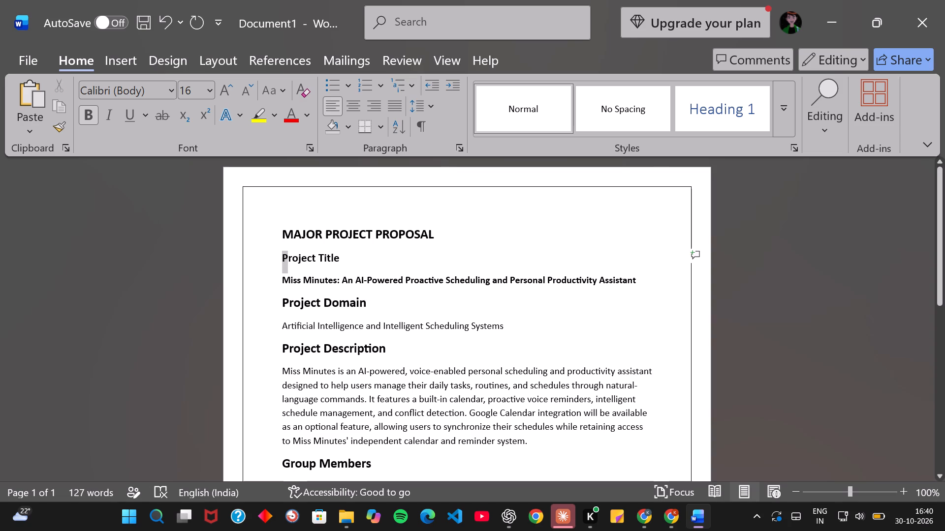
drag(290, 258, 341, 257)
click(447, 203)
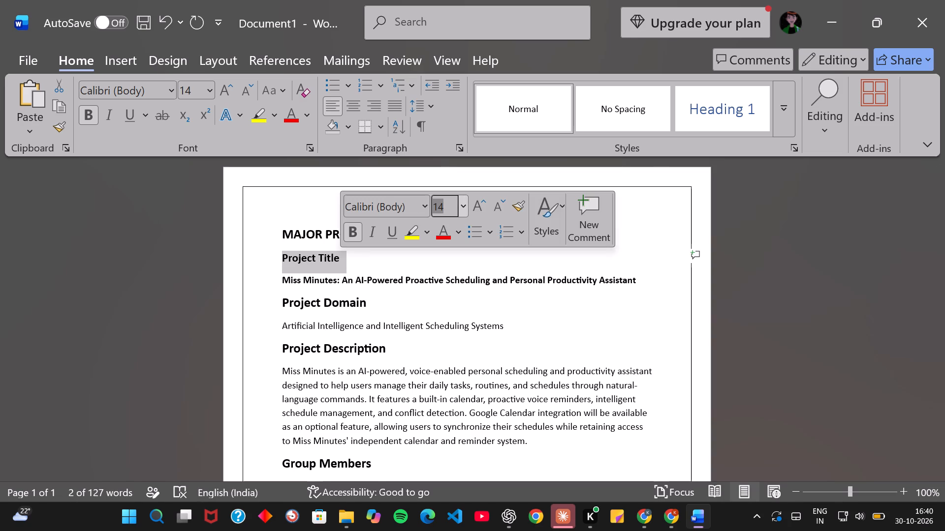
text(16)
key(Return)
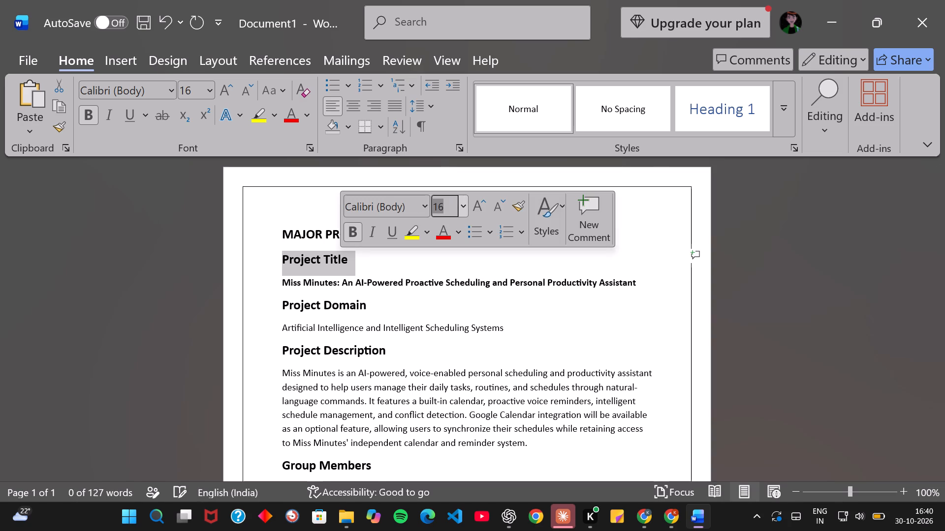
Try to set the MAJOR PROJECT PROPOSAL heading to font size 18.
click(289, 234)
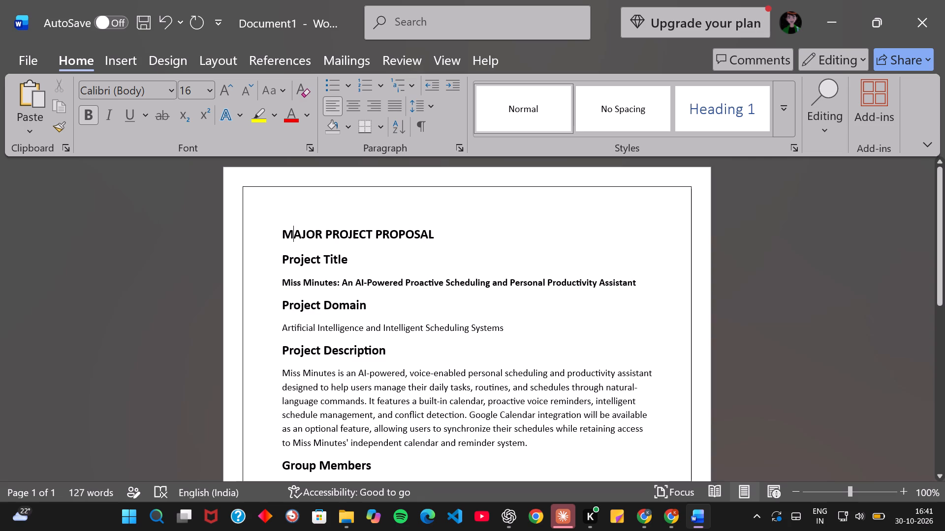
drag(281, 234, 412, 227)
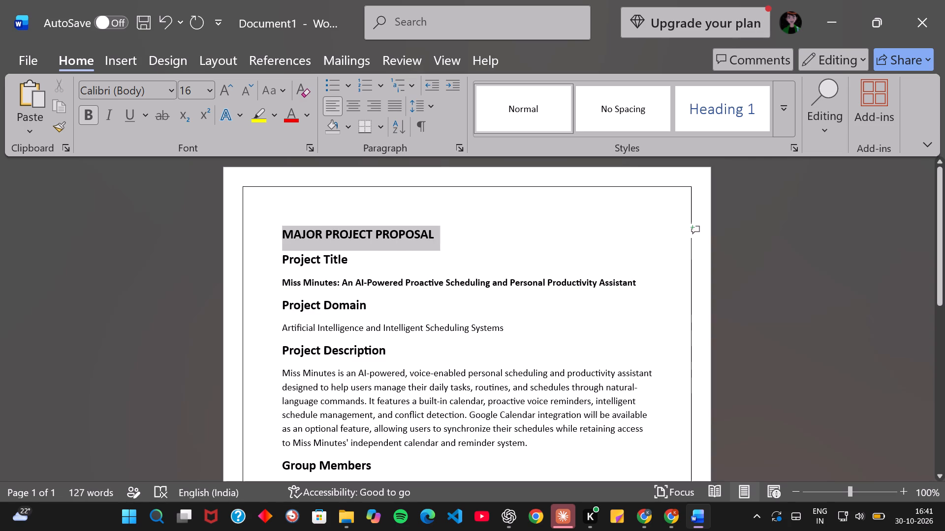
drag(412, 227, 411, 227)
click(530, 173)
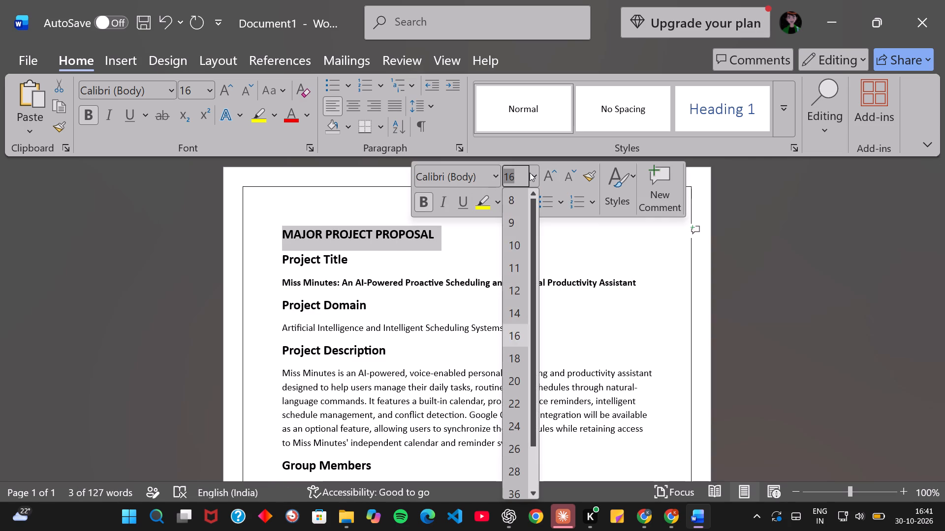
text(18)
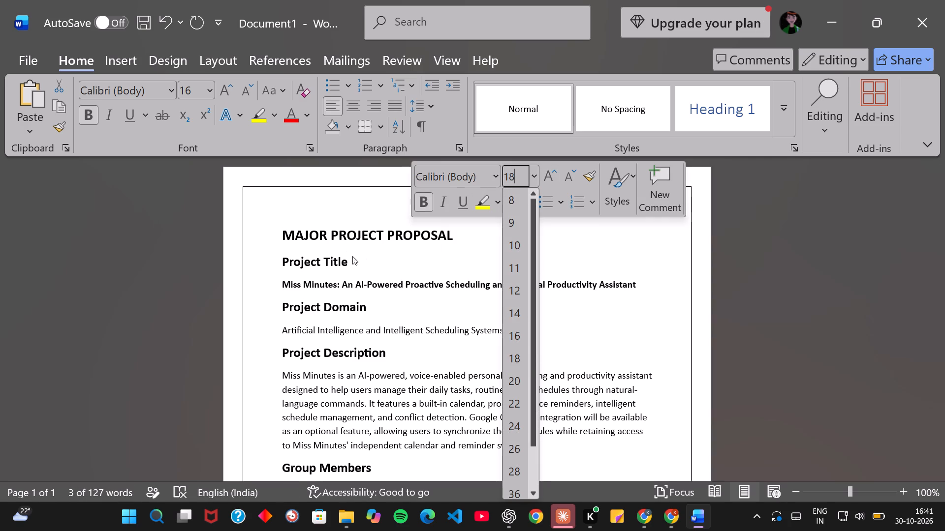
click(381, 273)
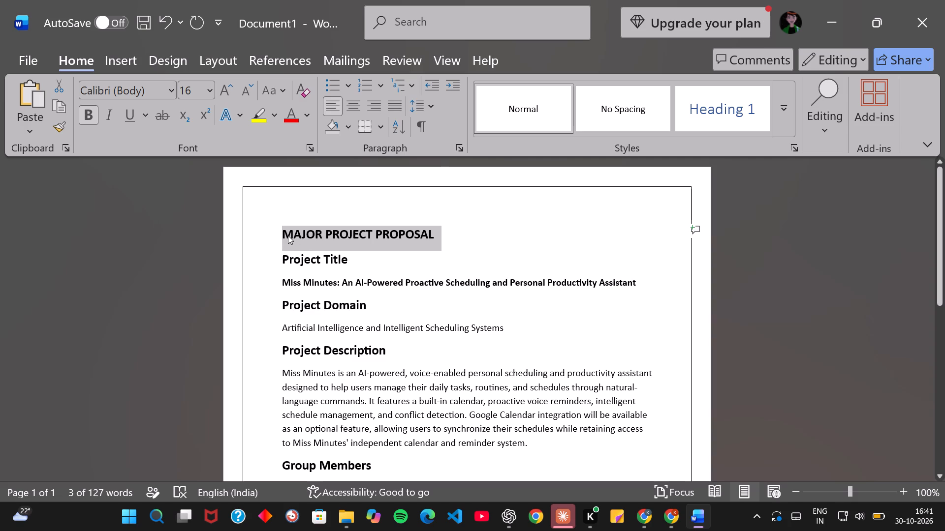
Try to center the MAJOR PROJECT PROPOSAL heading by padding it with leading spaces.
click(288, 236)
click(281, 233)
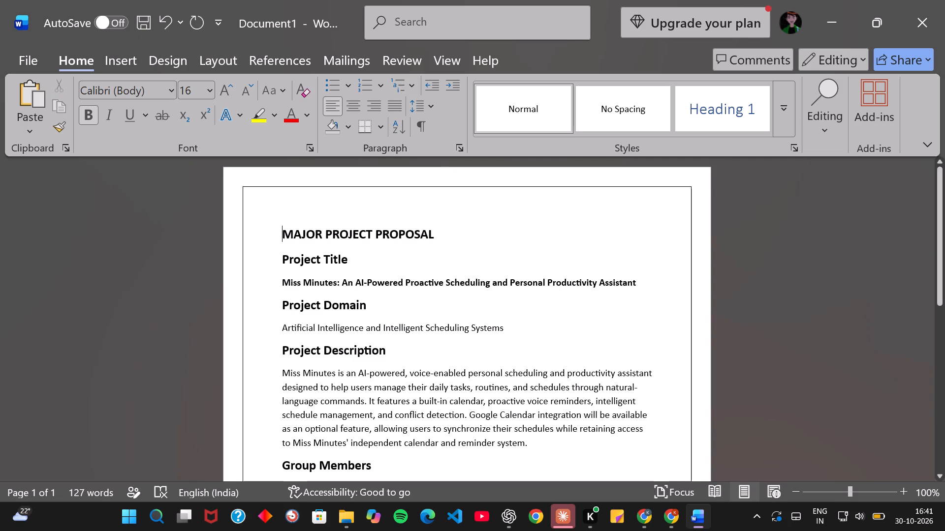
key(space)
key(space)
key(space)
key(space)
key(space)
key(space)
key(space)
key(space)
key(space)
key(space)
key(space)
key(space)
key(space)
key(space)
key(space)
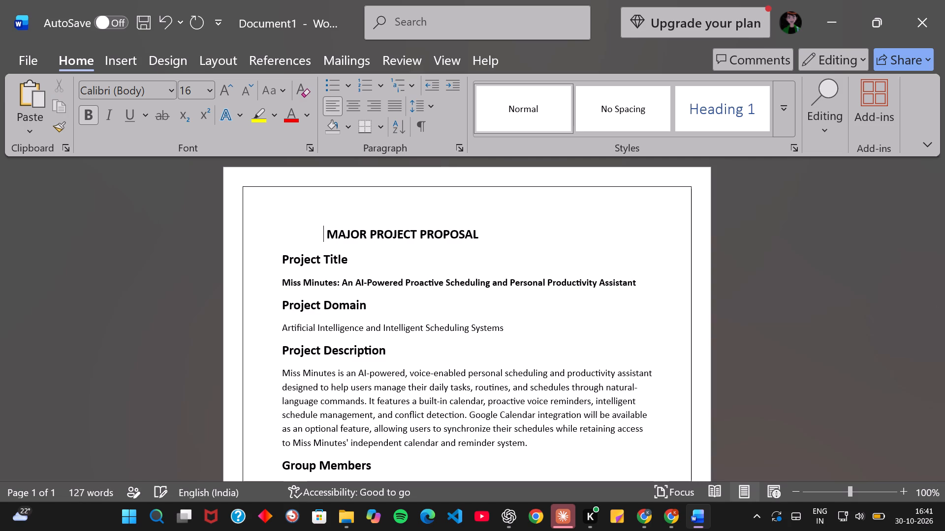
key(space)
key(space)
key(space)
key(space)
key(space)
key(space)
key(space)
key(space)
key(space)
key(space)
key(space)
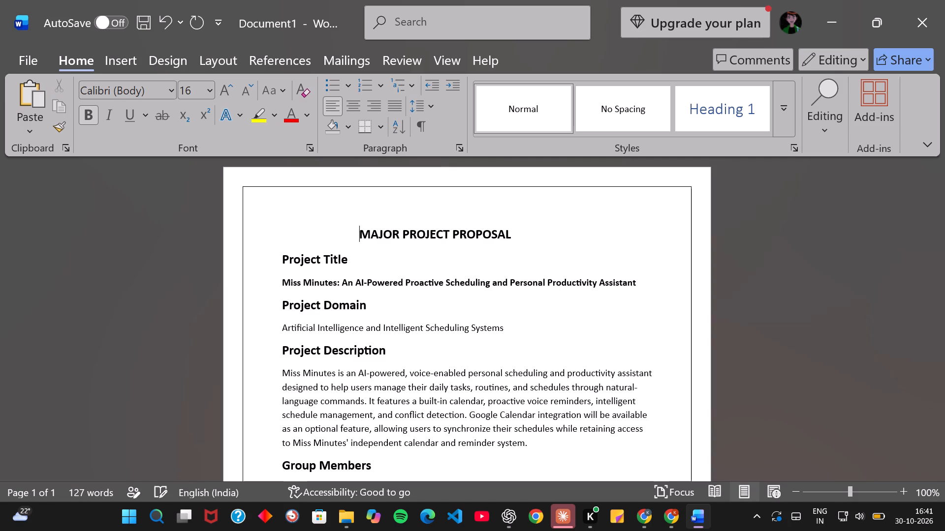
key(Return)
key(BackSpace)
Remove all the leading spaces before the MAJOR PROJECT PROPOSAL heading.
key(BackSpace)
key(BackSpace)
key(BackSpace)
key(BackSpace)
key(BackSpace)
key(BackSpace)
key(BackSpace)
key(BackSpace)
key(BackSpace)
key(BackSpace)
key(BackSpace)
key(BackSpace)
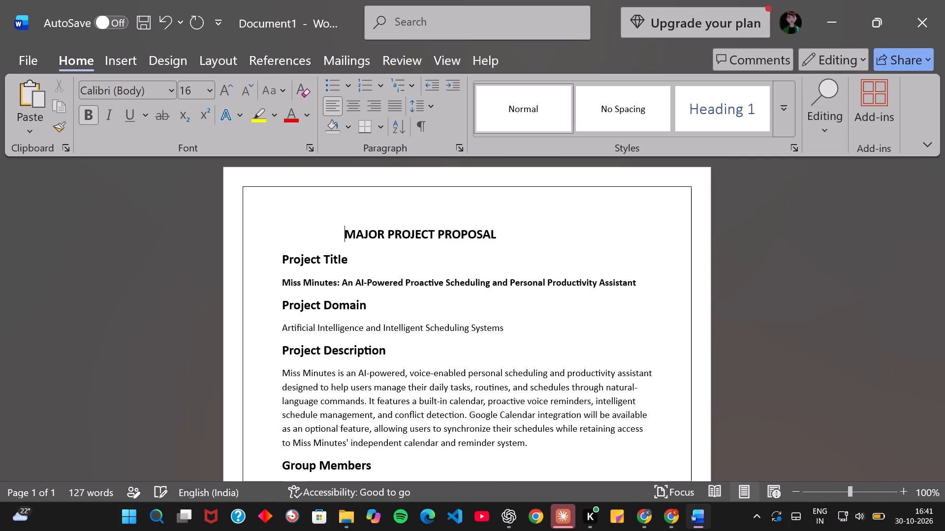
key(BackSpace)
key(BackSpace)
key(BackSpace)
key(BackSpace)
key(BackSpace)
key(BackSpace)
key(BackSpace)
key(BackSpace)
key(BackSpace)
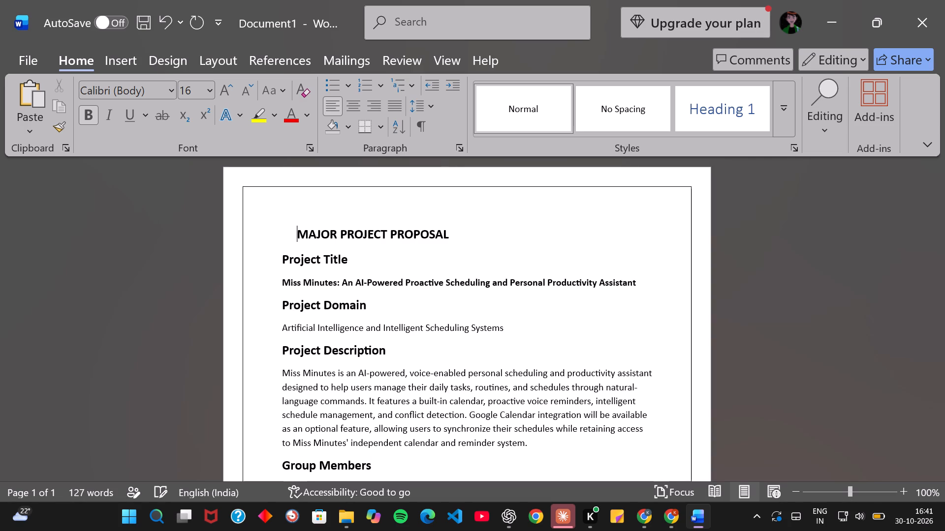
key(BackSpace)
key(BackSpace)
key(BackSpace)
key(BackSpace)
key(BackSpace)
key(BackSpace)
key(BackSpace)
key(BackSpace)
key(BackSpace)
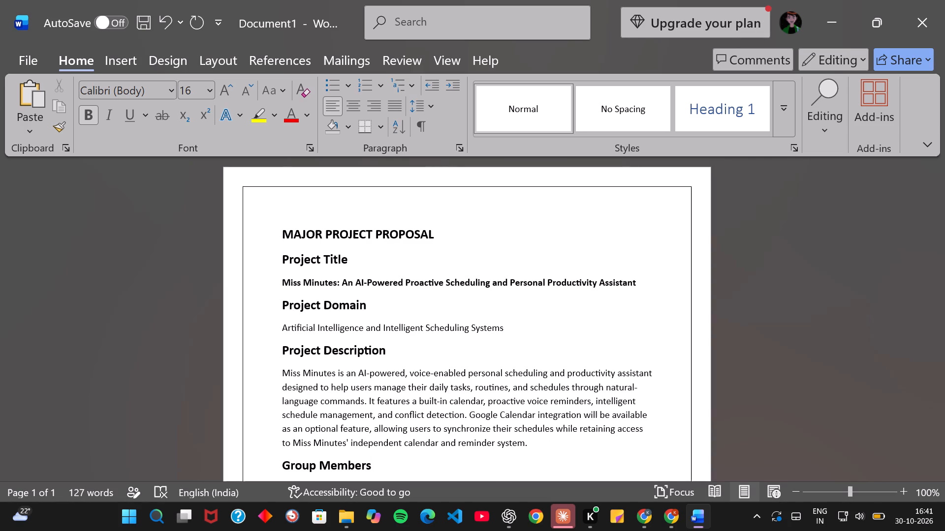
Shift the MAJOR PROJECT PROPOSAL heading toward the page center with 19 leading spaces.
key(space)
key(space)
key(space)
key(space)
key(space)
key(space)
key(space)
key(space)
key(space)
key(space)
key(space)
key(space)
key(space)
key(space)
key(space)
key(space)
key(space)
key(space)
key(space)
key(space)
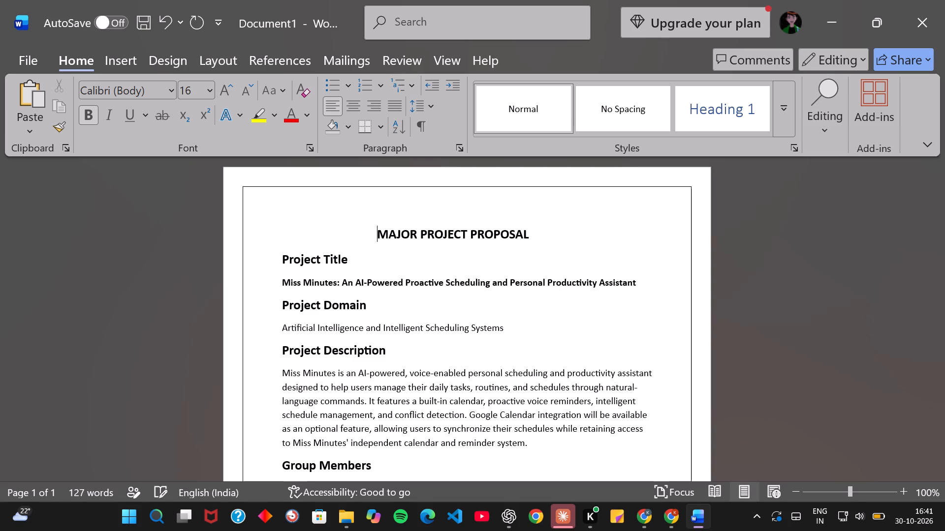
key(BackSpace)
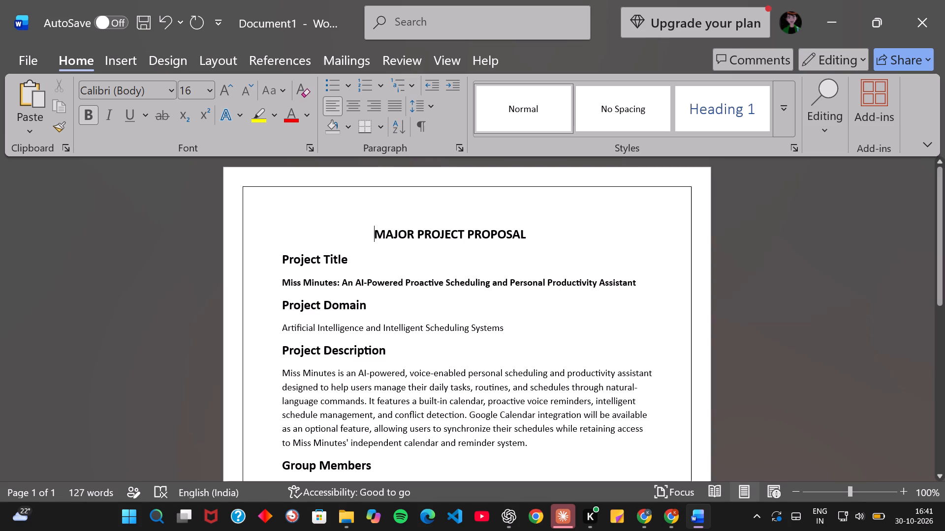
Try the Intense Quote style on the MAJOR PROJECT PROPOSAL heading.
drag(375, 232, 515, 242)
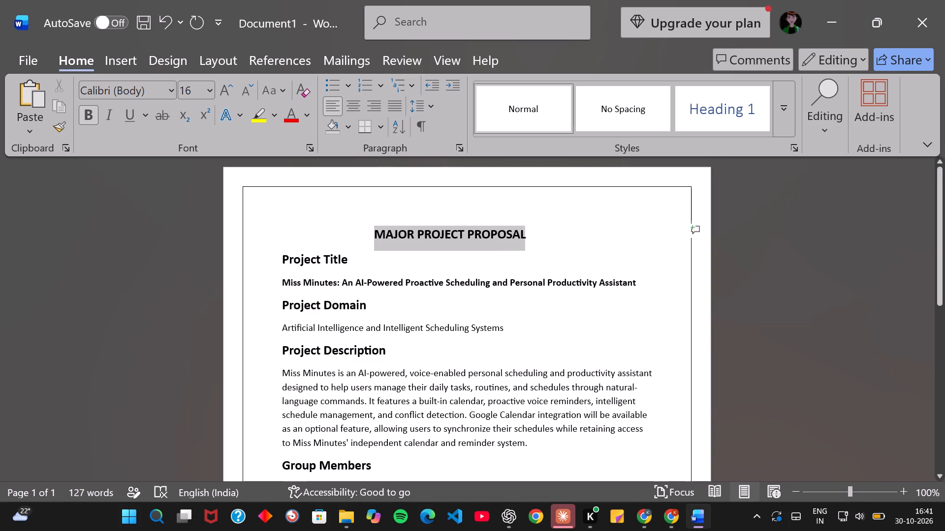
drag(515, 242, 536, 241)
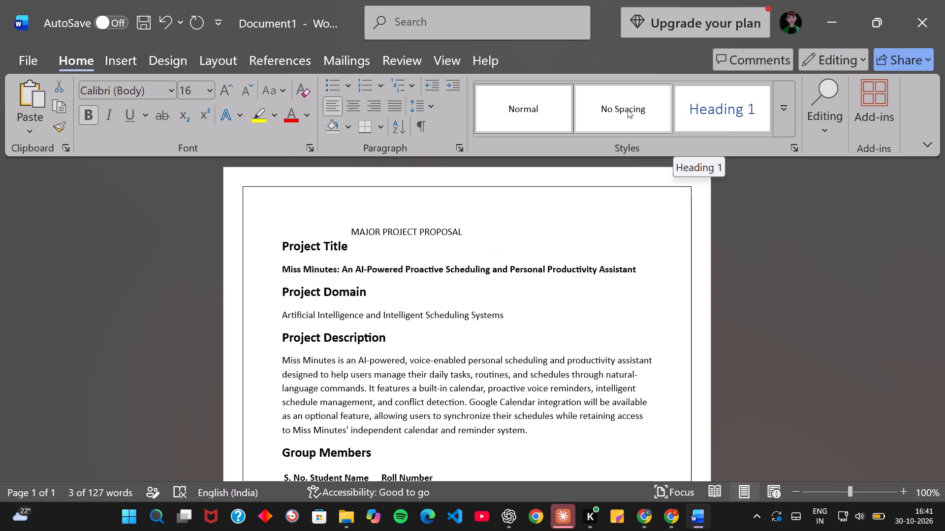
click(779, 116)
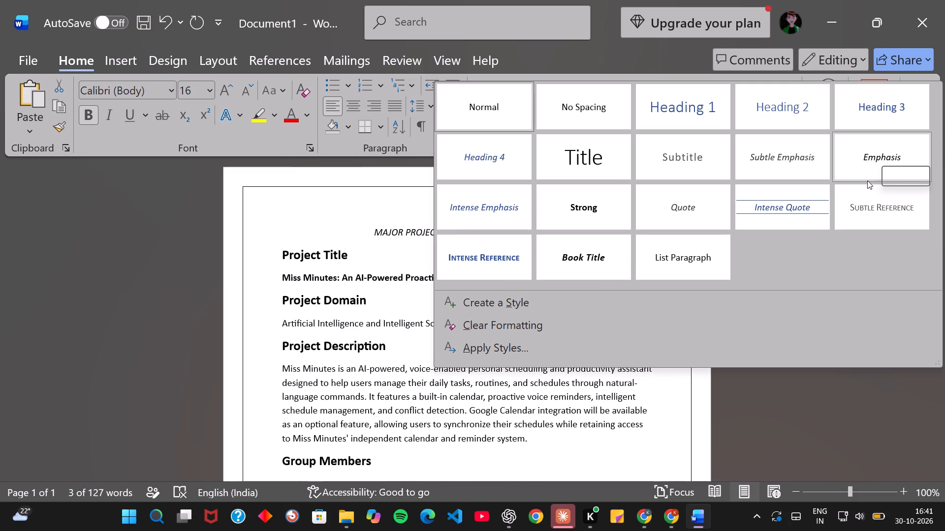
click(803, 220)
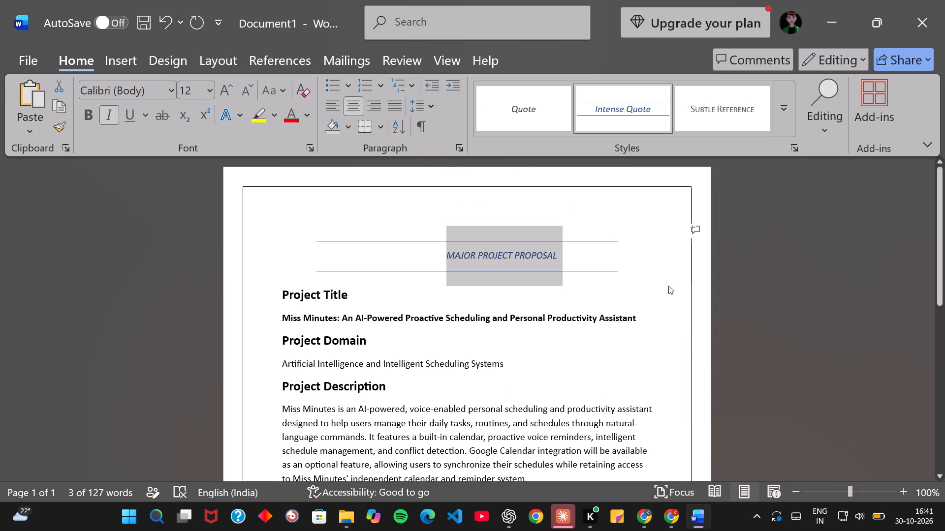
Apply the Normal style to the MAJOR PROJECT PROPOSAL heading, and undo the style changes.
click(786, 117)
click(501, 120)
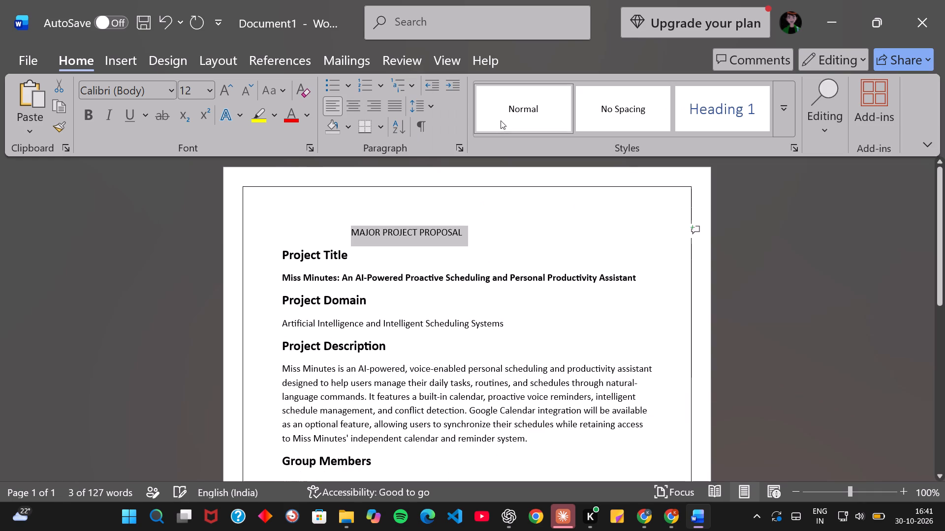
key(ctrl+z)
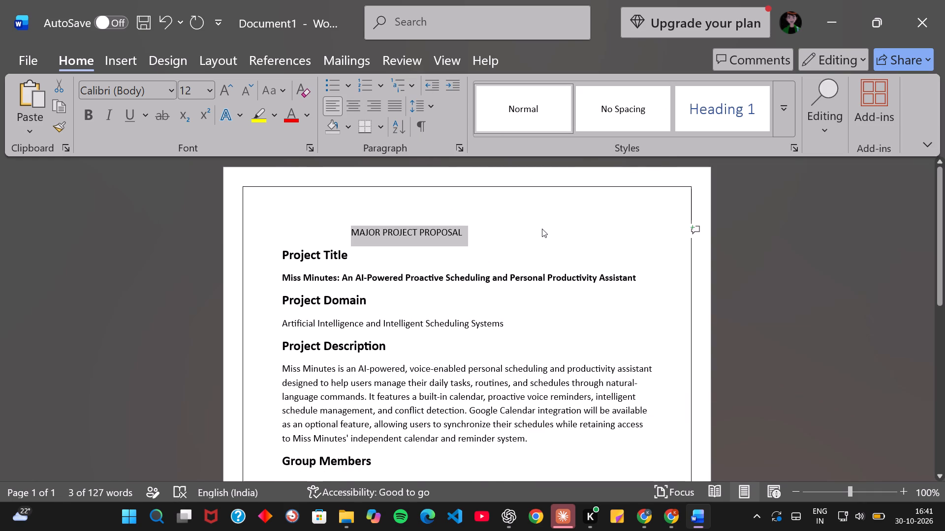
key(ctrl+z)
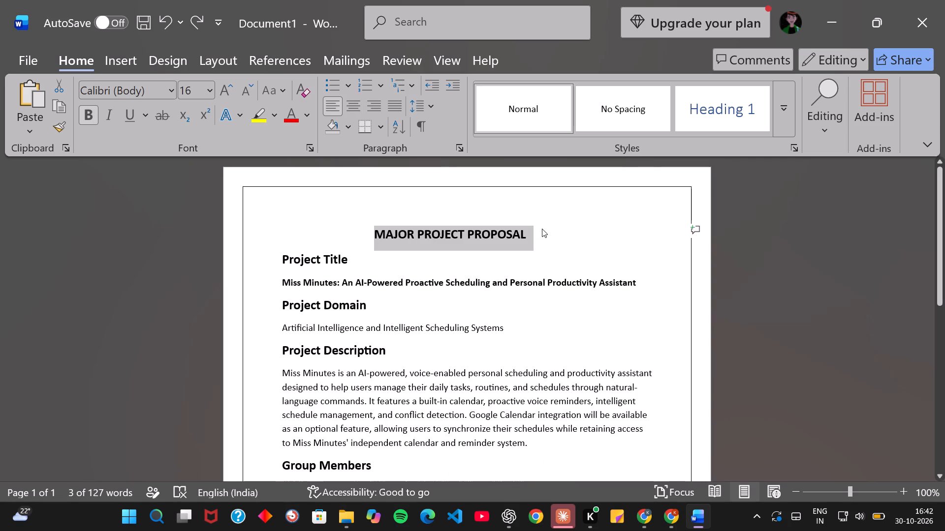
Delete the word PROPOSAL from the main heading, leaving MAJOR PROJECT.
click(538, 247)
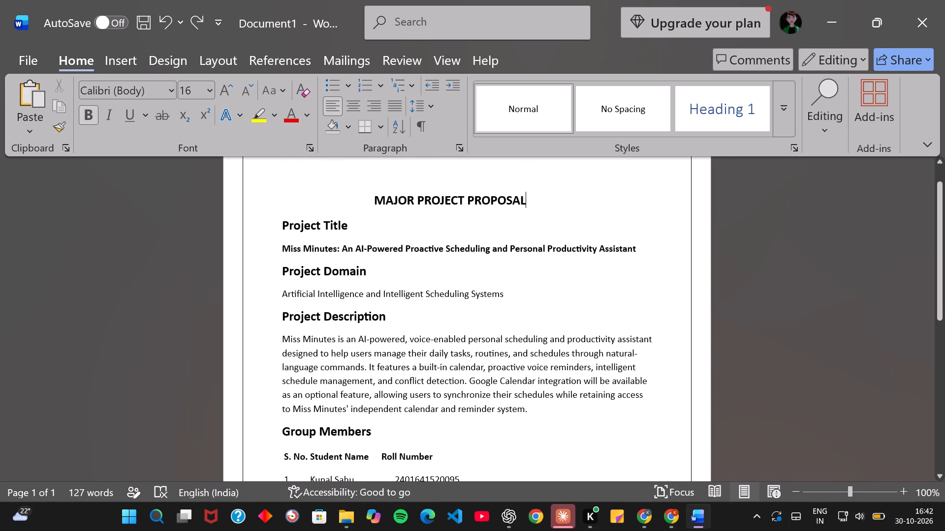
key(BackSpace)
key(BackSpace)
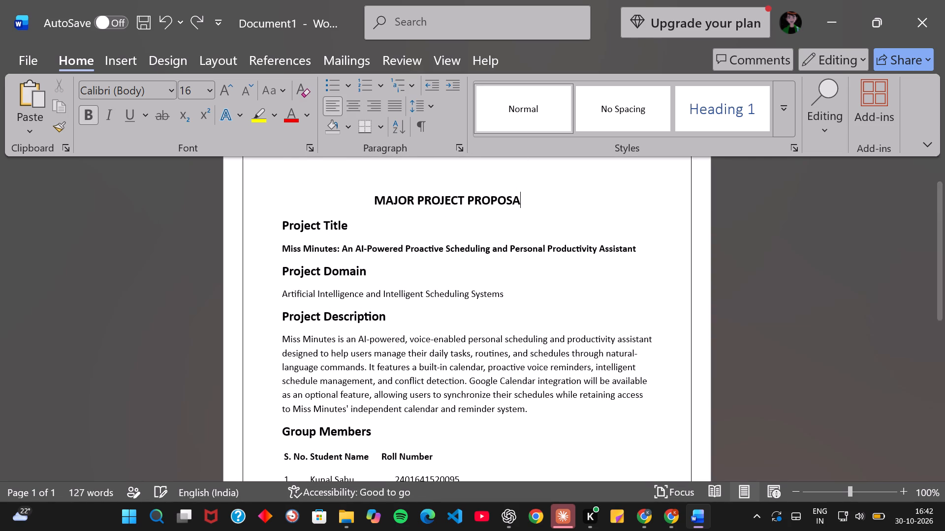
key(BackSpace)
key(BackSpace)
key(BackSpace)
key(BackSpace)
key(BackSpace)
key(BackSpace)
Recenter the MAJOR PROJECT heading by adding eight more spaces in front of it.
key(Left)
key(Left)
key(Left)
key(Left)
key(Left)
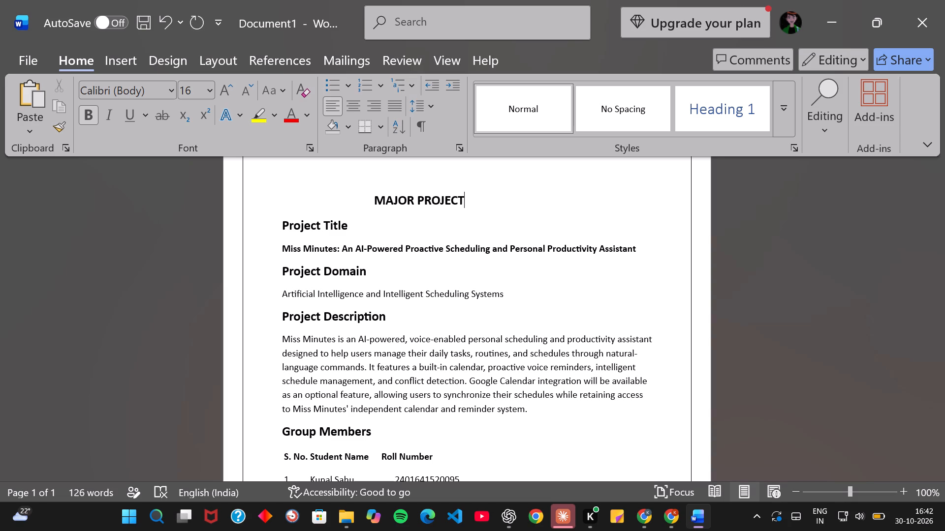
key(Left)
key(Left)
key(Left)
key(Left)
key(Left)
key(Left)
key(Left)
key(Left)
key(Left)
key(space)
key(space)
key(space)
key(space)
key(space)
key(space)
key(space)
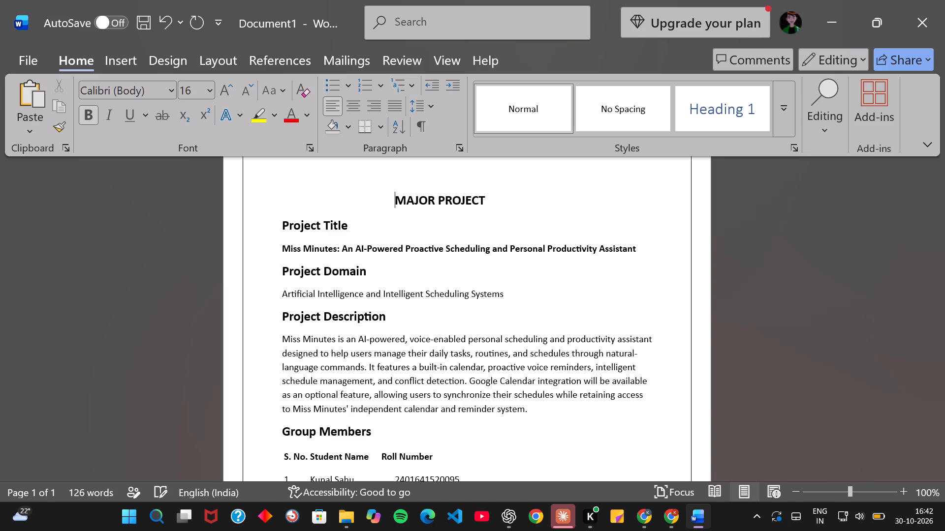
key(space)
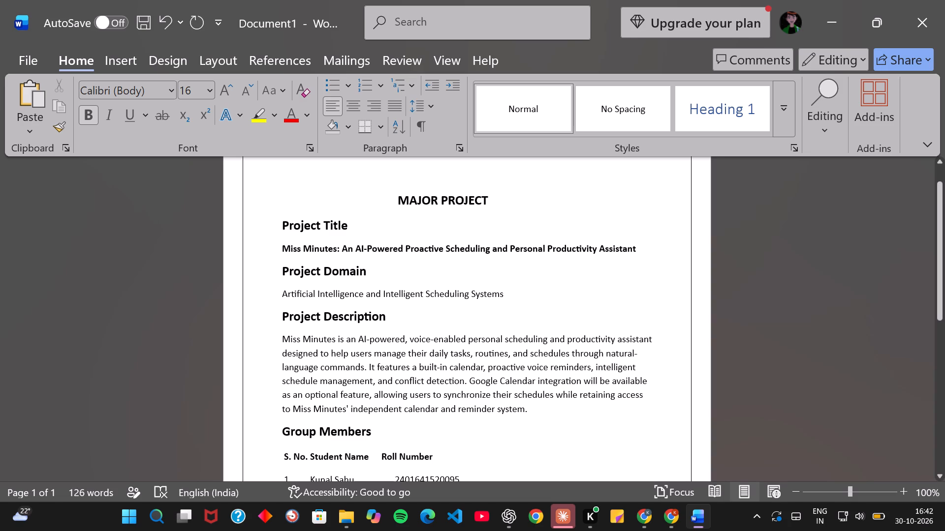
Insert a blank line between the group members table and the Department line.
scroll(566, 314, down, 2)
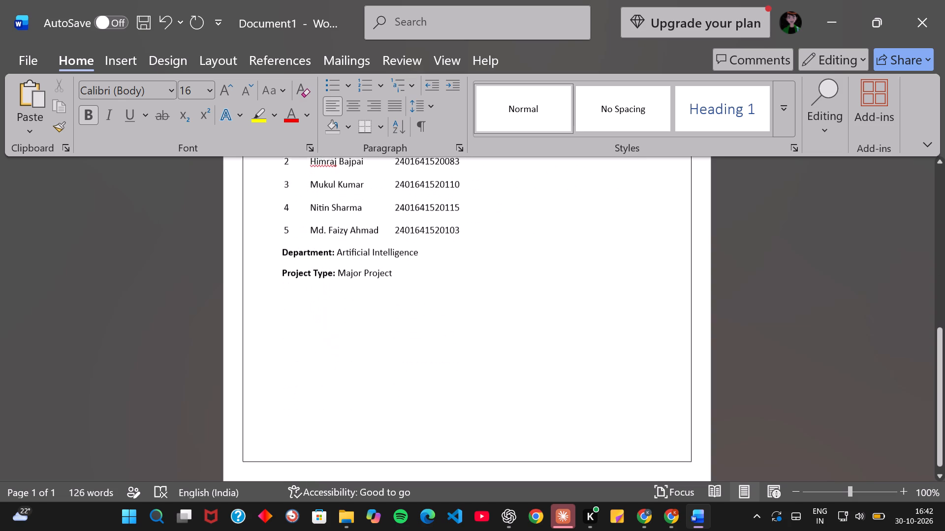
scroll(566, 314, down, 1)
scroll(566, 314, up, 1)
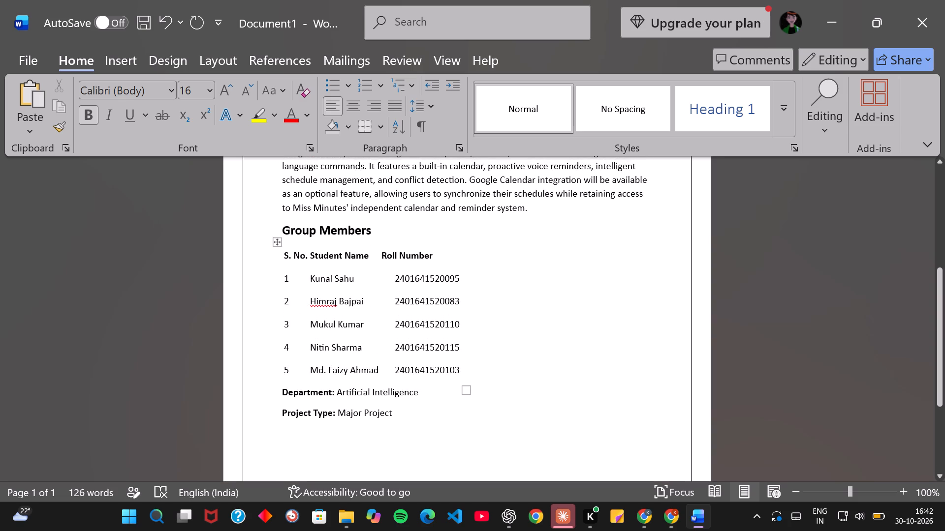
click(280, 391)
key(space)
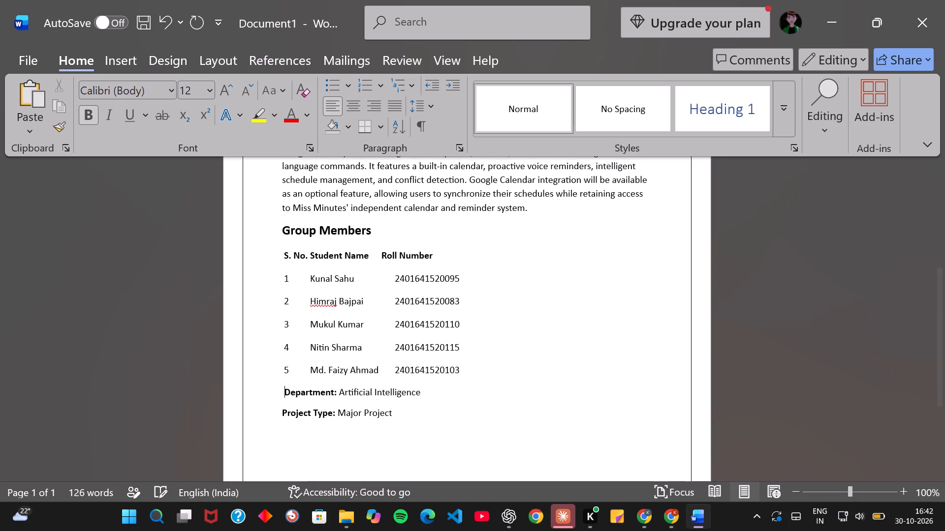
key(BackSpace)
key(Return)
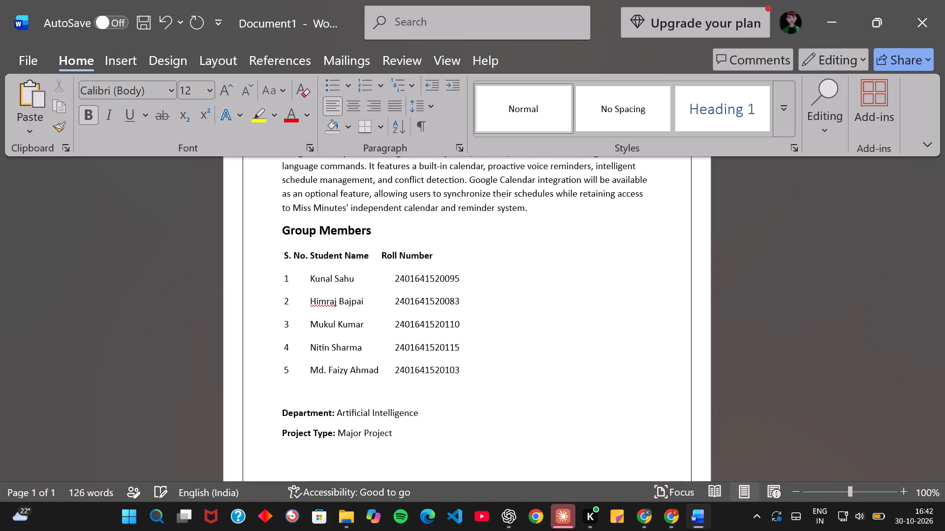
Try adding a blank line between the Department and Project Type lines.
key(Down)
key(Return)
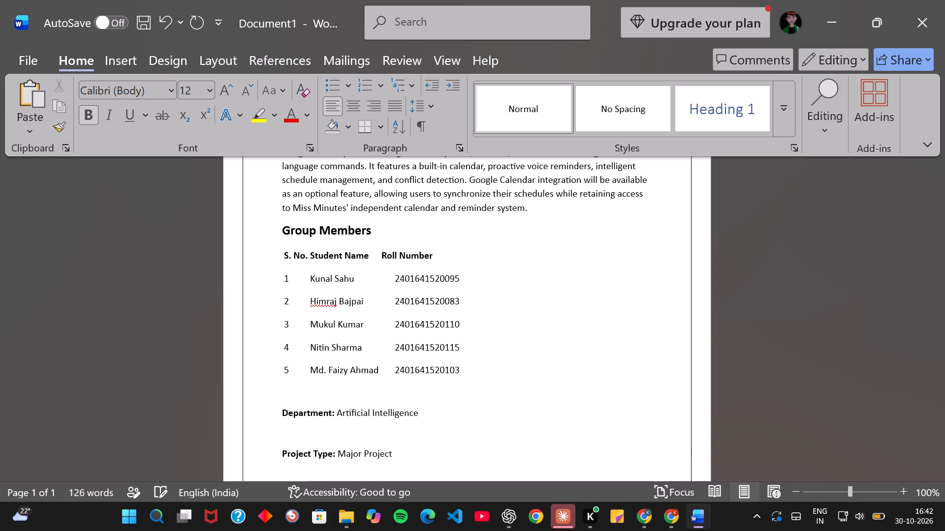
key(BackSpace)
Insert "Computer Science" before Artificial Intelligence in the Department line, with both words capitalized.
scroll(391, 404, up, 1)
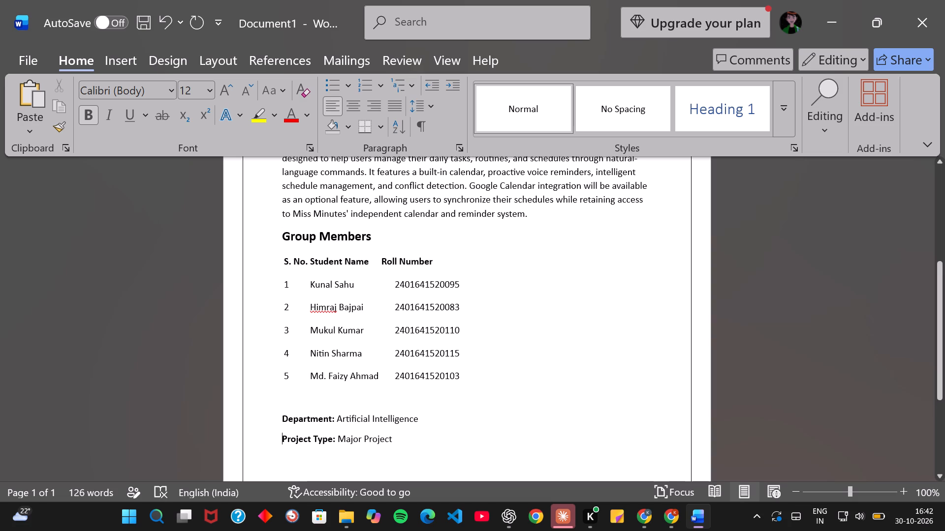
scroll(391, 404, up, 2)
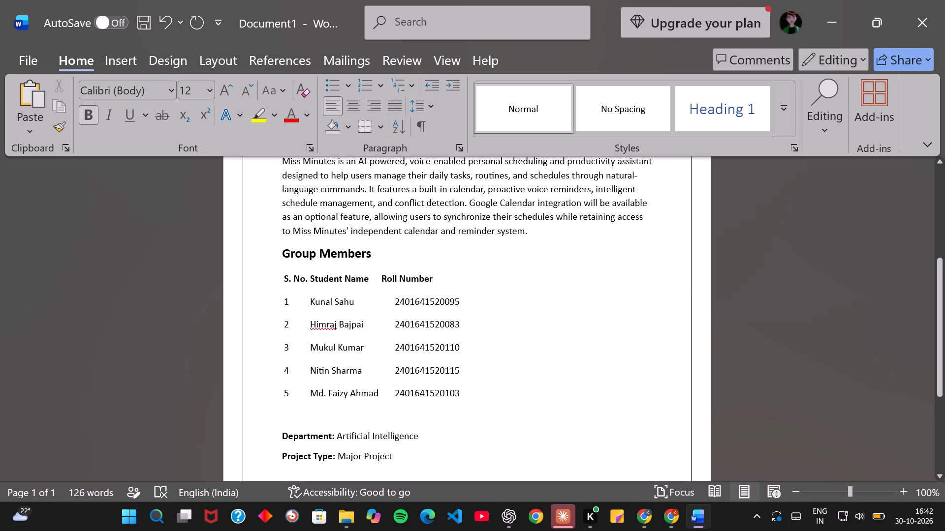
click(337, 437)
key(space)
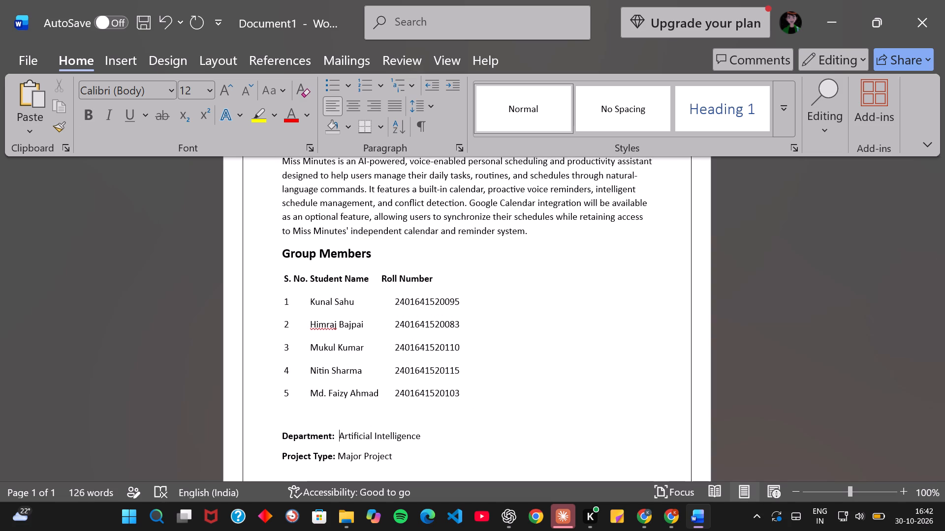
text(omp)
key(u)
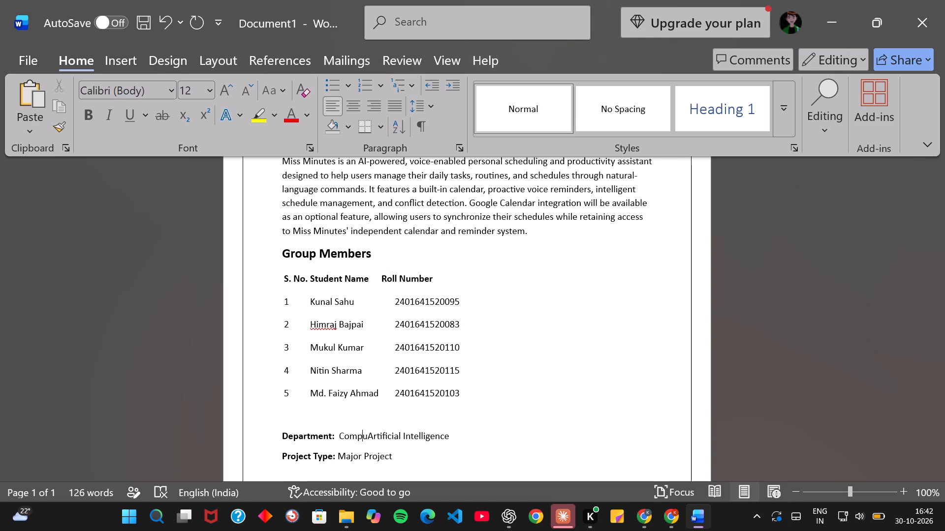
text(ter)
key(space)
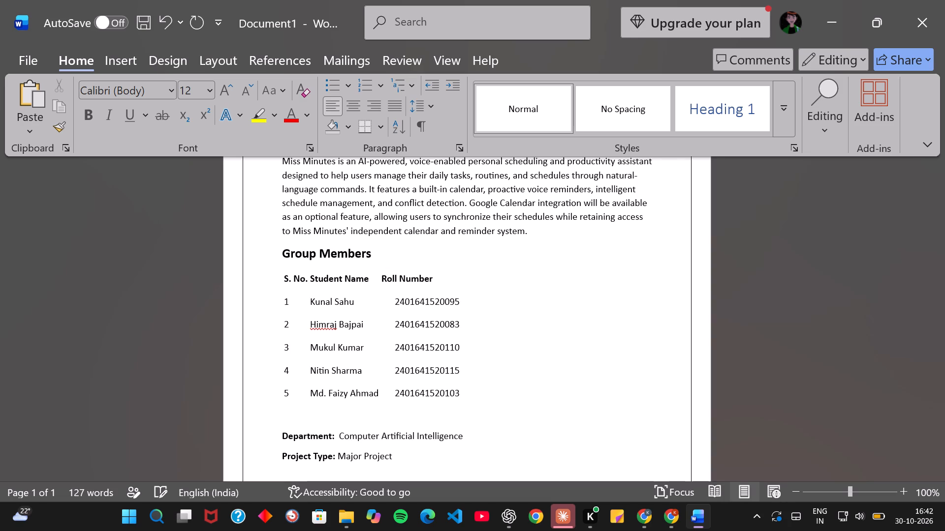
text(science)
key(space)
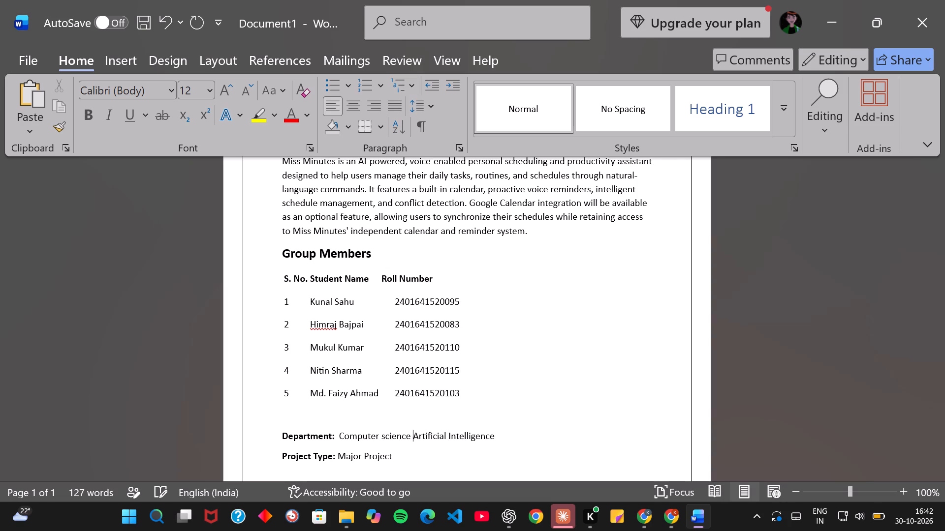
key(BackSpace)
key(BackSpace)
key(BackSpace)
key(BackSpace)
key(BackSpace)
key(BackSpace)
key(BackSpace)
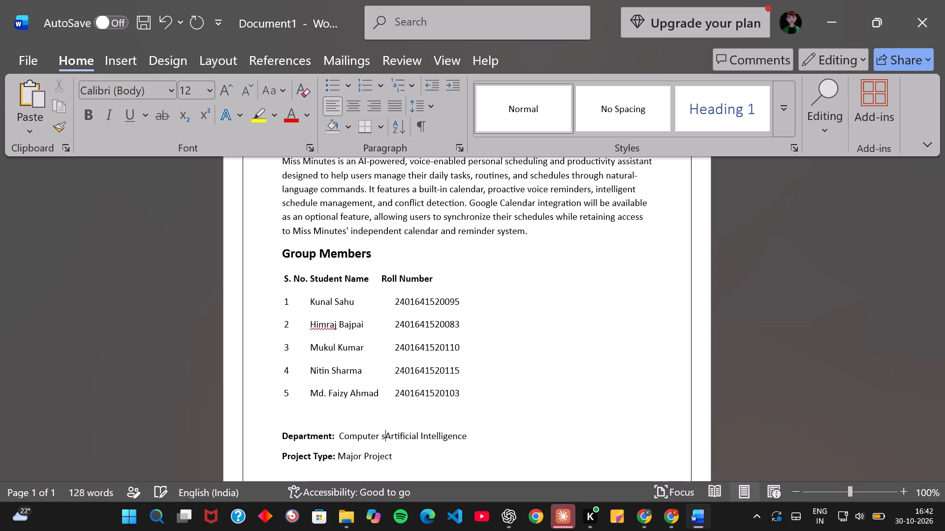
key(BackSpace)
text(cience)
key(space)
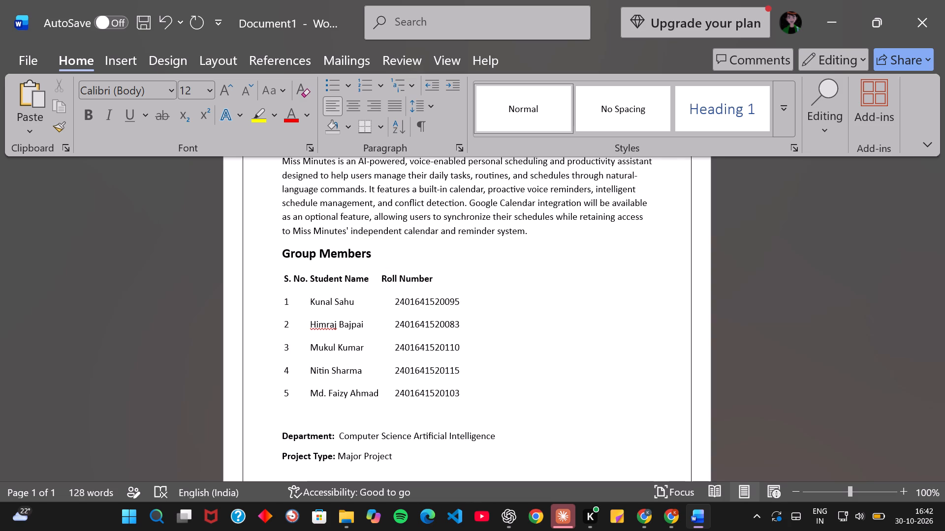
Insert "specialization" between Computer Science and Artificial Intelligence in the Department line.
key(a)
key(BackSpace)
text(with)
key(BackSpace)
key(BackSpace)
key(BackSpace)
key(BackSpace)
text(specili)
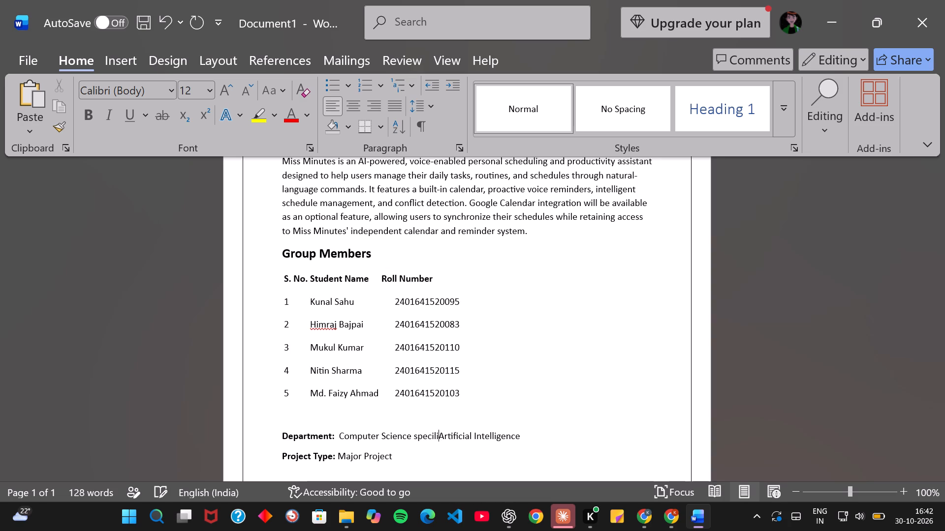
text(zation)
key(space)
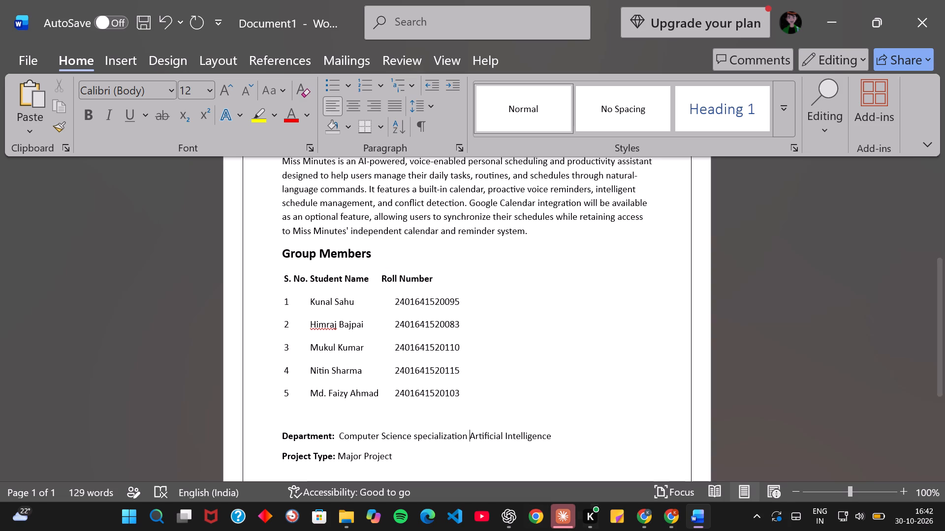
Switch to Chrome and search Google in a new tab for "computer science branches".
click(668, 521)
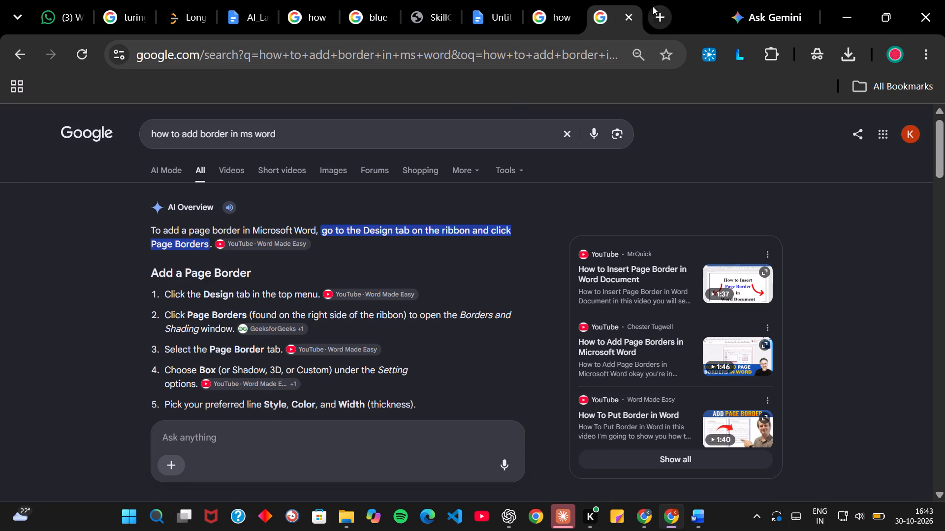
click(657, 15)
text(compue)
key(BackSpace)
text(ter scieb)
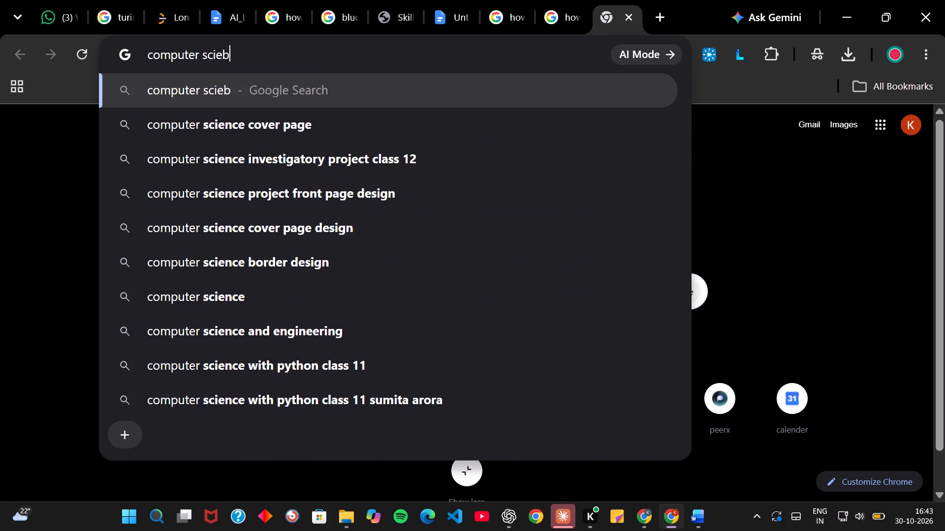
key(BackSpace)
text(nce)
key(space)
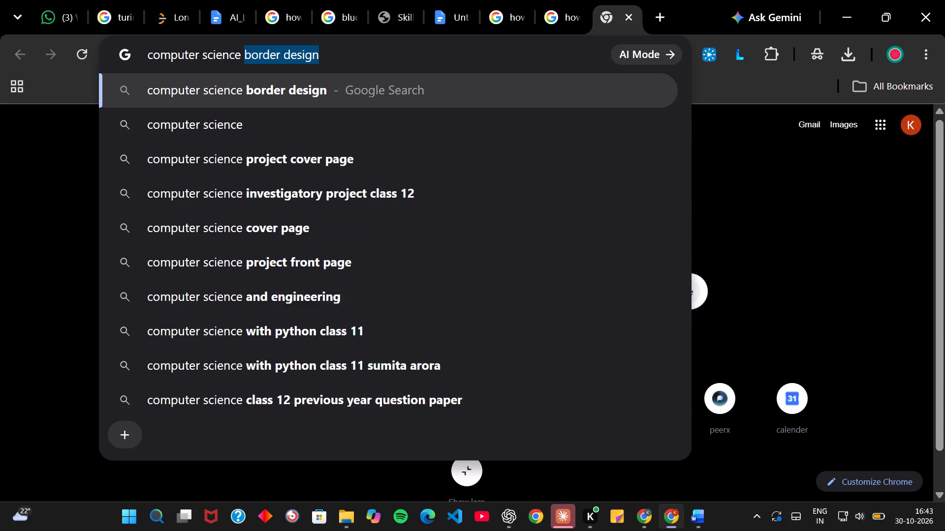
text(brnace)
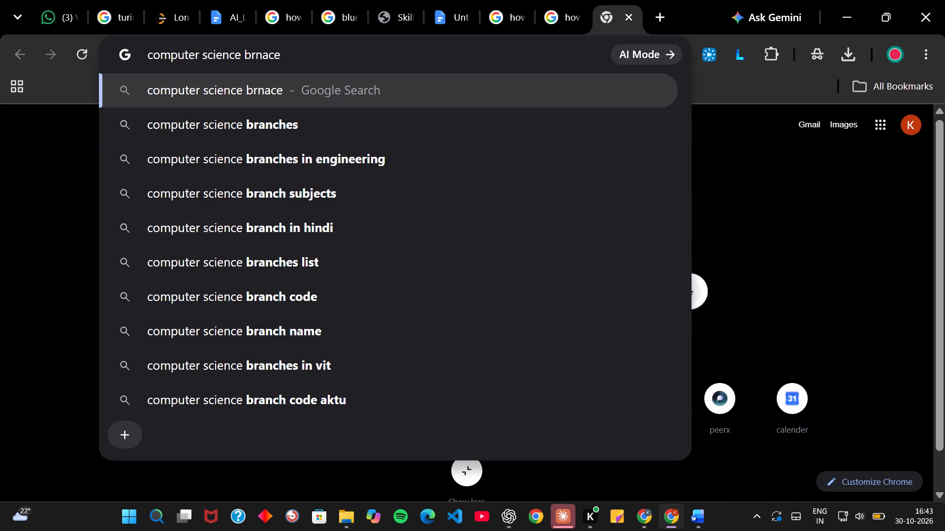
click(430, 120)
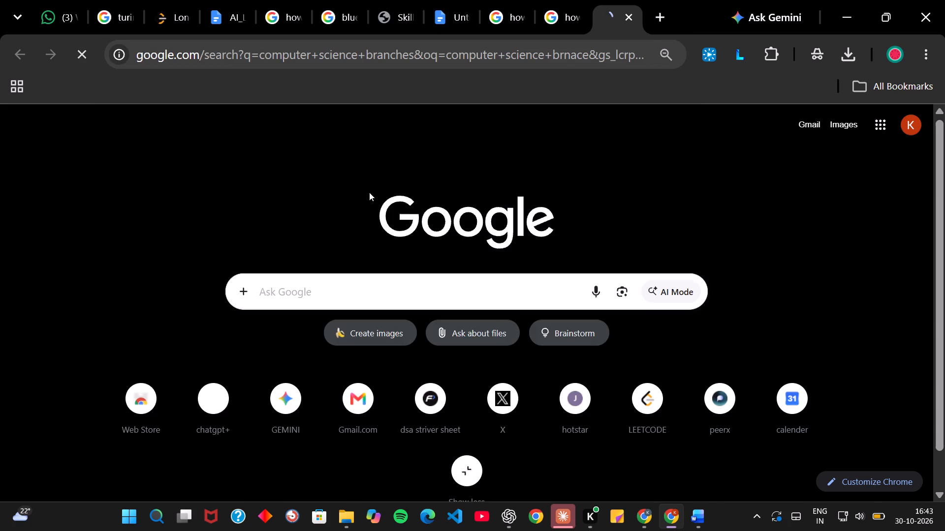
Expand the AI Overview and read through its computer science branches, looking for the Artificial Intelligence branch name.
scroll(331, 268, down, 1)
click(302, 302)
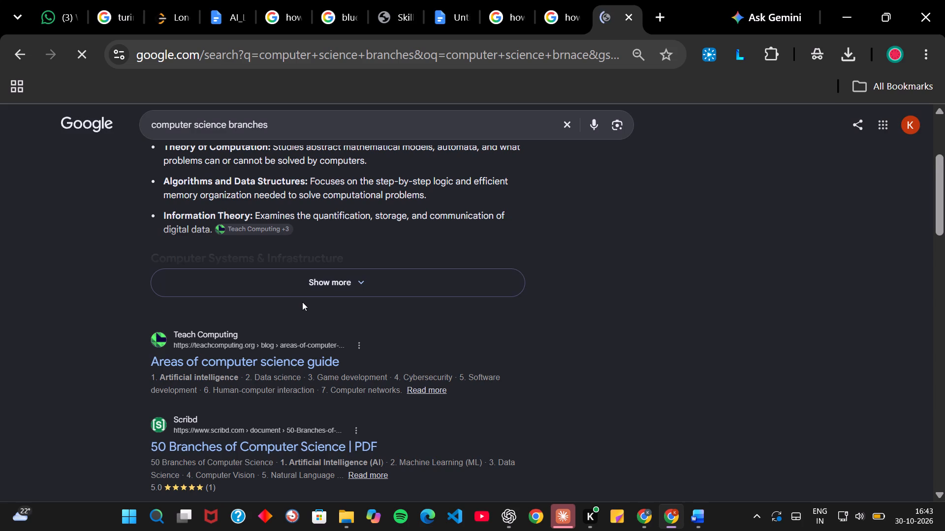
click(302, 295)
scroll(302, 295, down, 2)
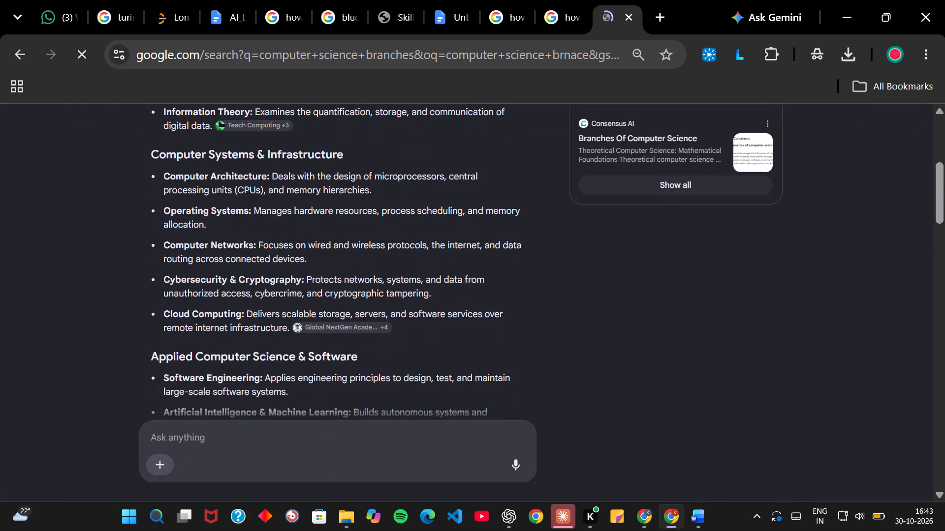
scroll(302, 295, down, 1)
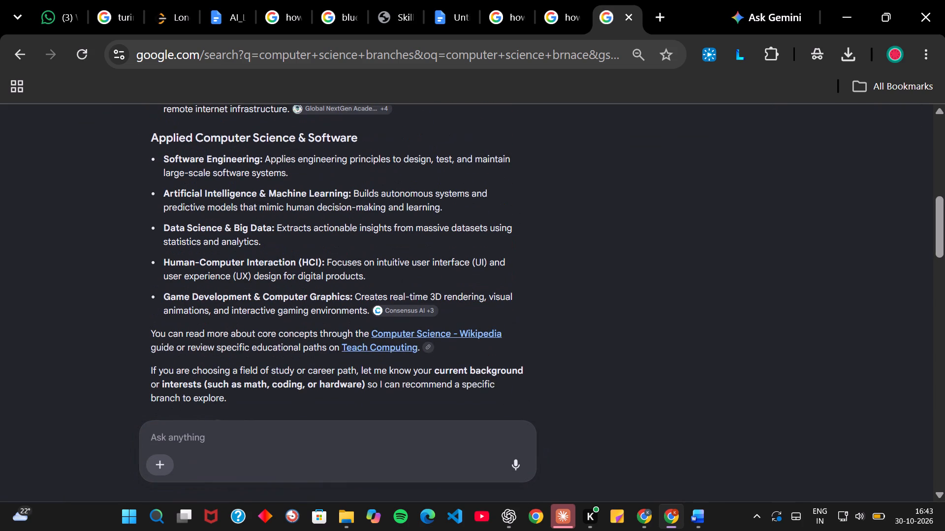
scroll(257, 331, up, 1)
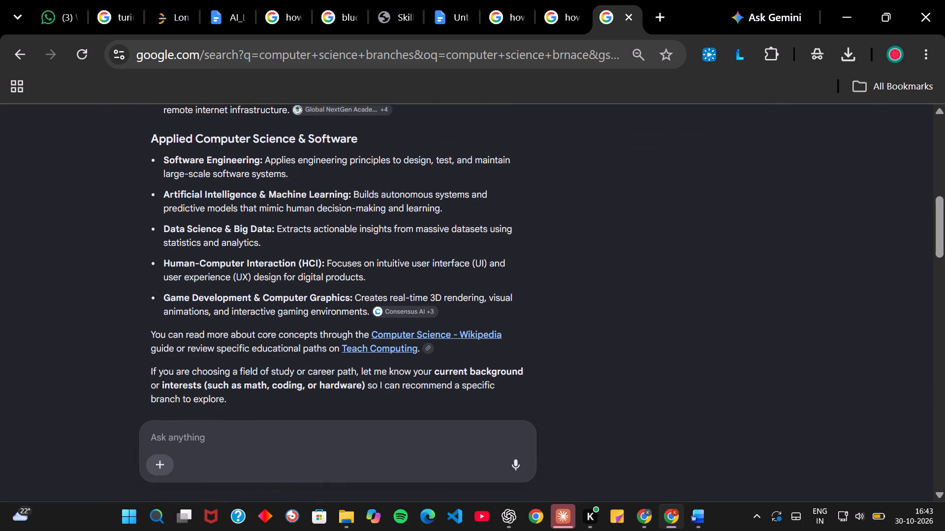
scroll(257, 331, up, 5)
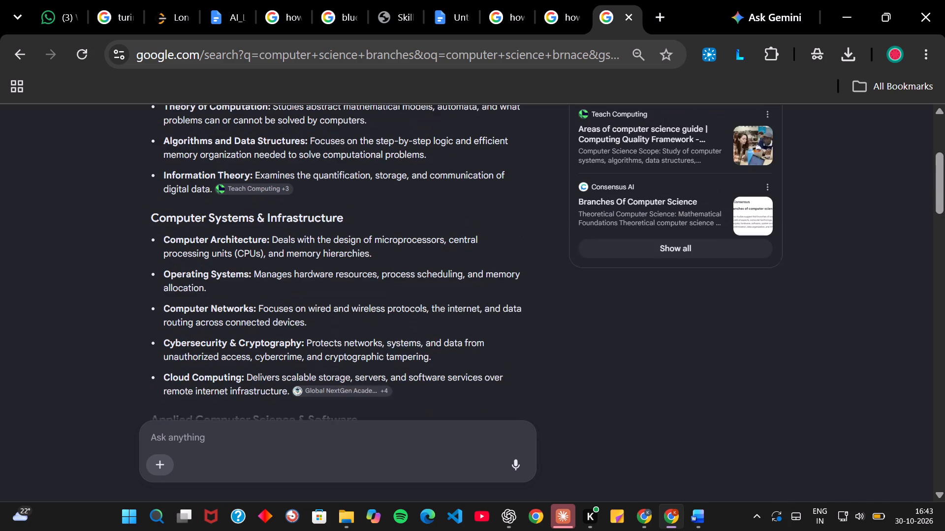
scroll(257, 331, up, 2)
scroll(257, 331, down, 1)
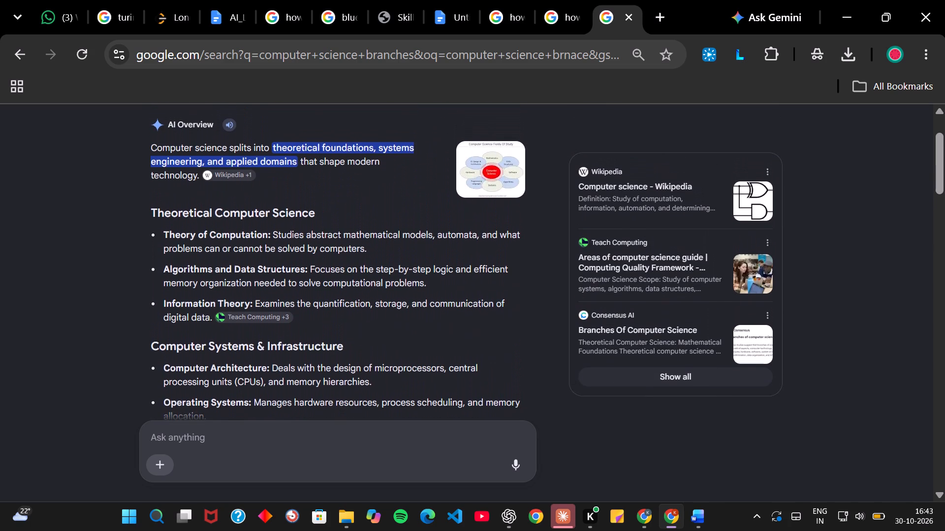
scroll(257, 331, down, 2)
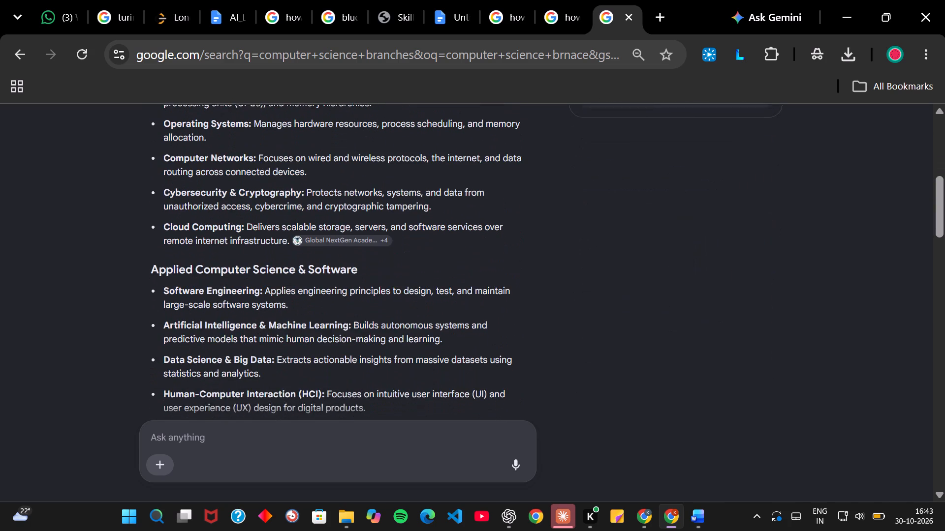
scroll(257, 331, down, 1)
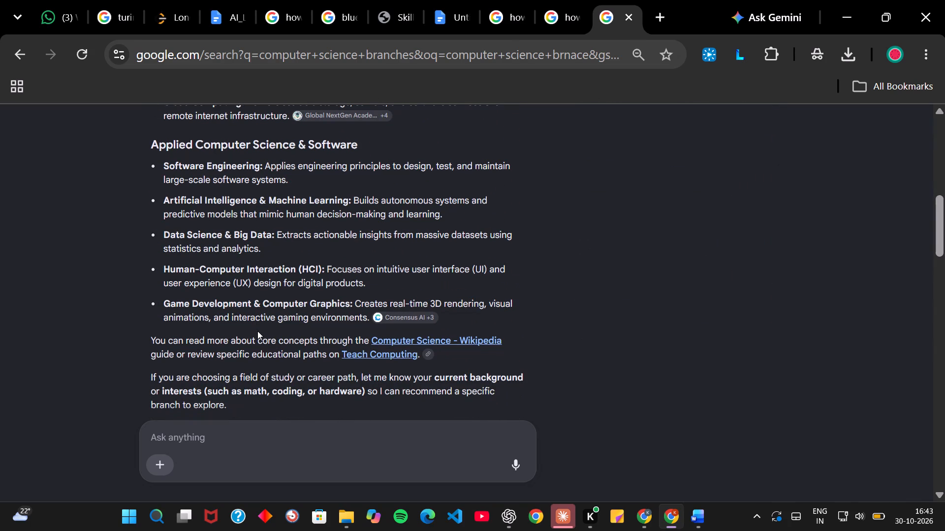
scroll(257, 331, down, 1)
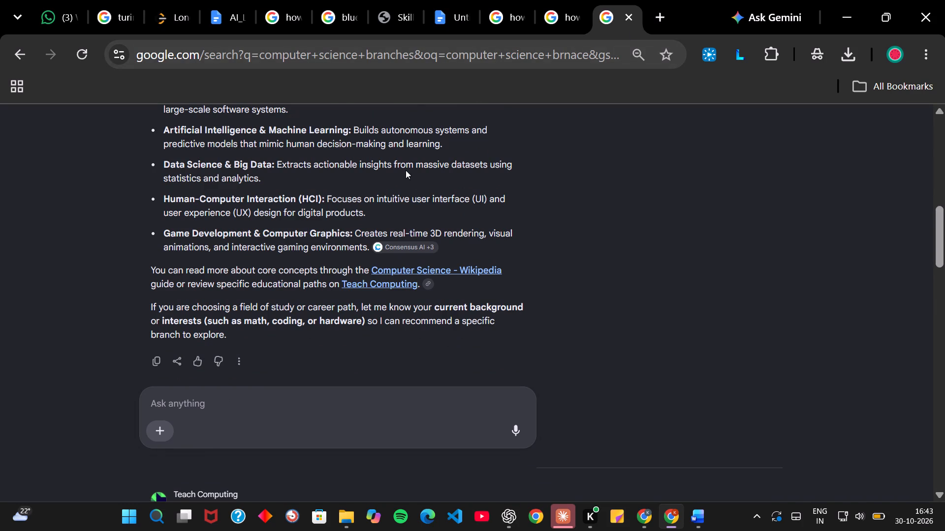
scroll(406, 170, up, 1)
Ask the follow-up question "cs ai", decline connecting content apps, and read through the answer.
click(247, 439)
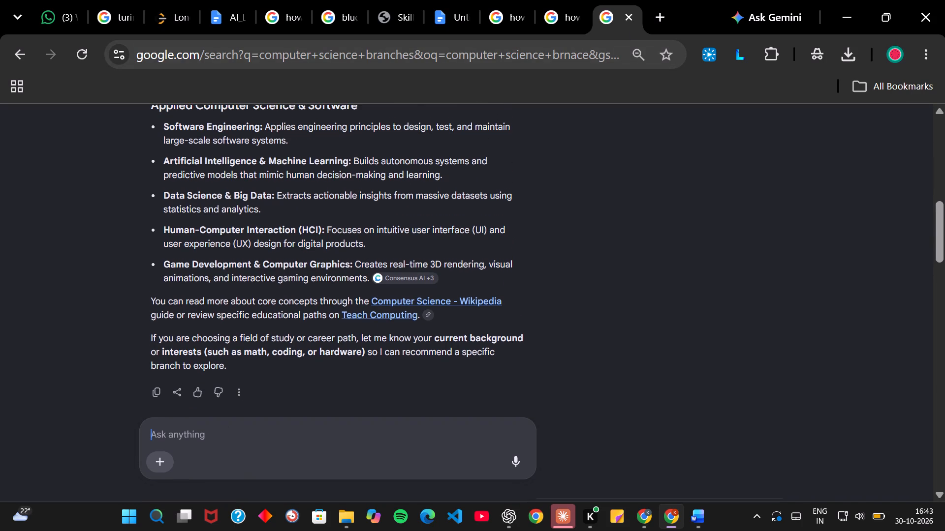
click(247, 439)
text(cs)
key(space)
text(ai)
key(space)
key(Return)
key(backslash)
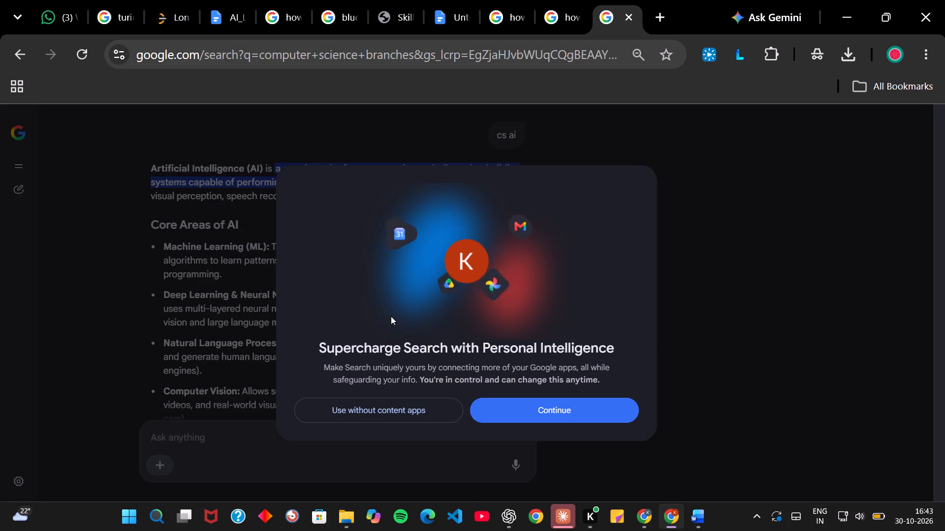
click(413, 414)
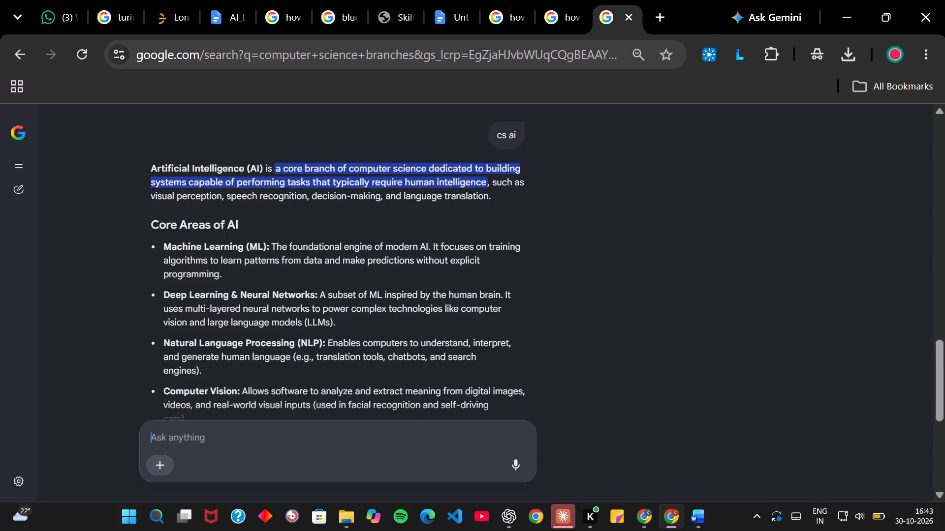
scroll(417, 356, down, 2)
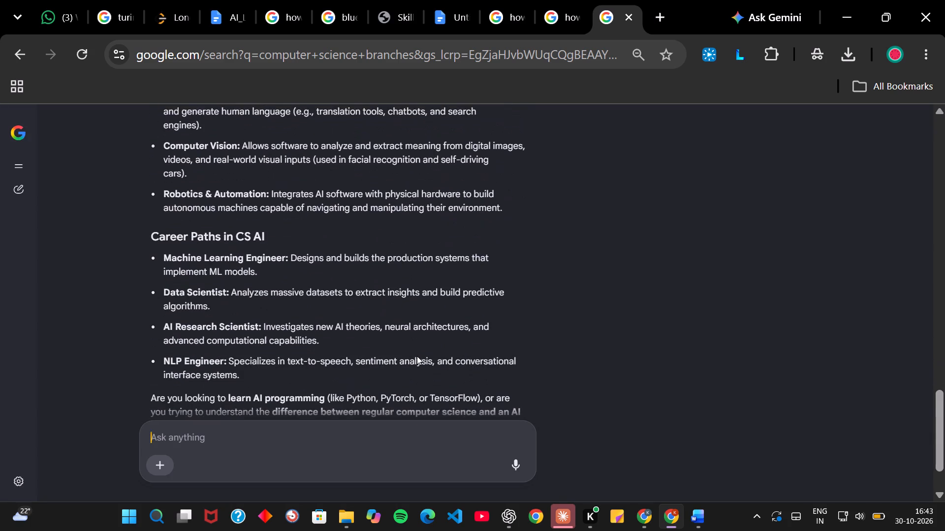
scroll(417, 356, down, 1)
Ask the follow-up question "complete name of cs ai branch" to check the formal department wording.
click(243, 441)
text(complete name of cs ai)
key(space)
key(space)
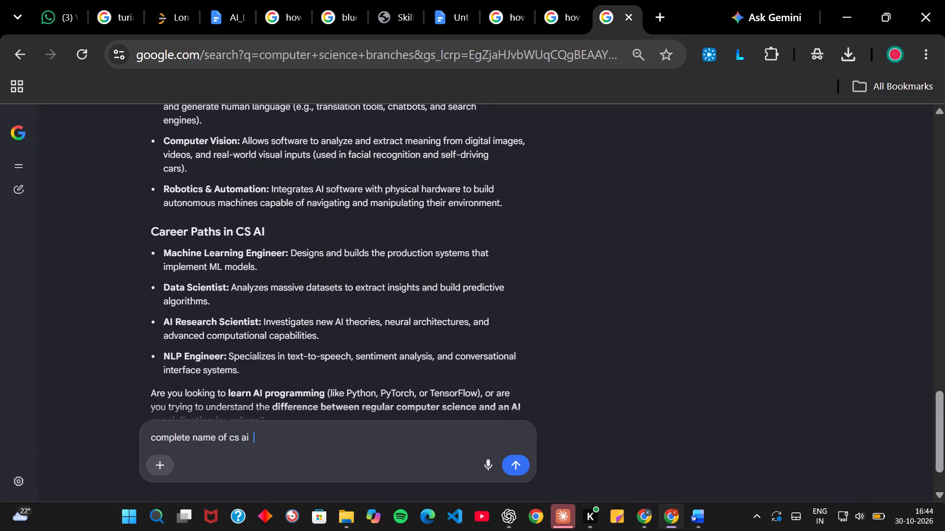
text(branc)
key(h)
key(Return)
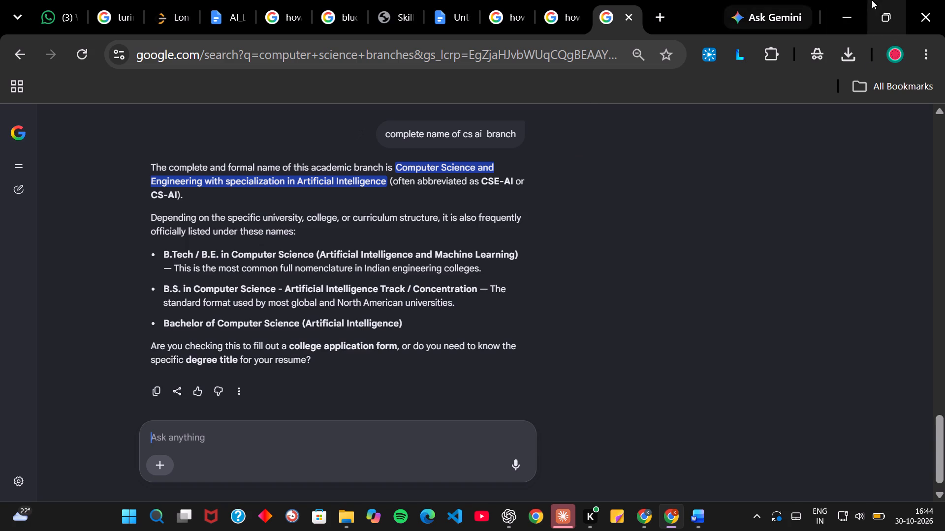
Return to the Word document and insert "in" after "specialization" in the Department line.
click(849, 8)
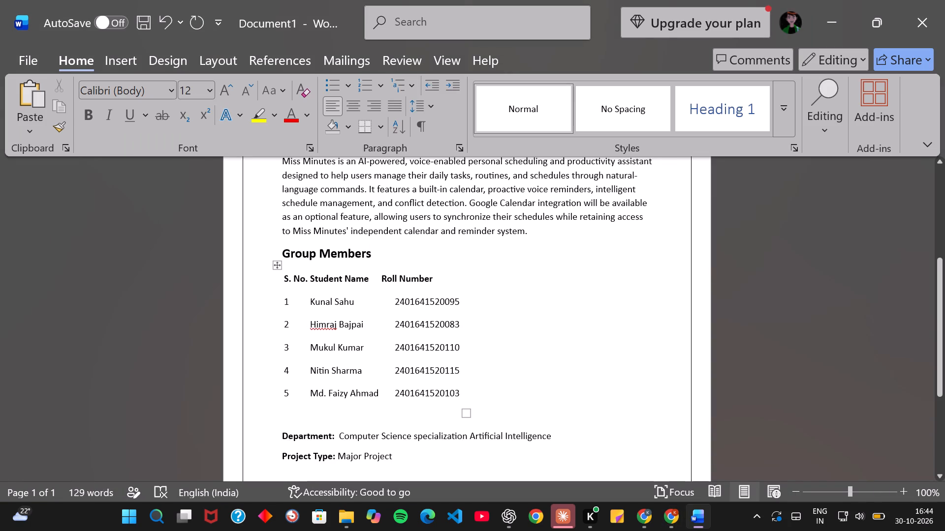
text(in)
key(space)
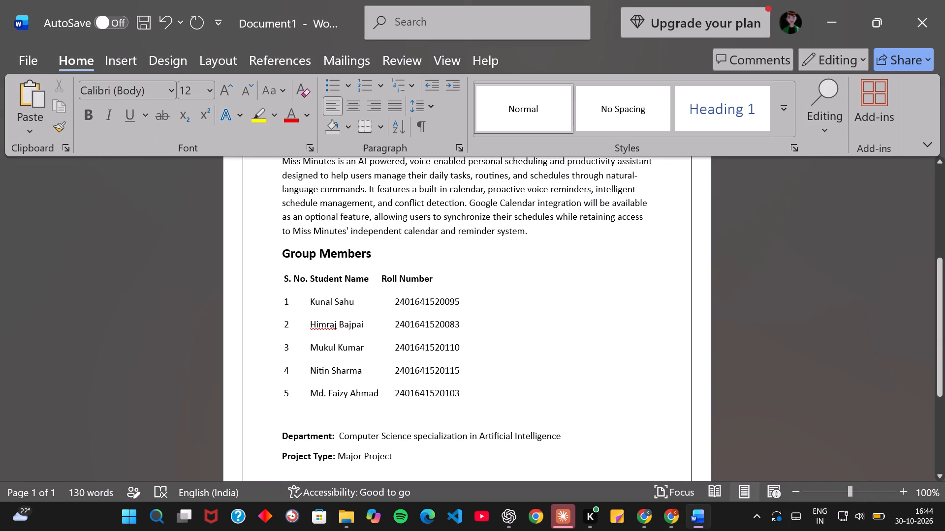
Choose the Downloads folder as the save location for MAJOR PROJECT, view the additional save options, and return to the document.
scroll(507, 413, up, 2)
scroll(507, 413, down, 2)
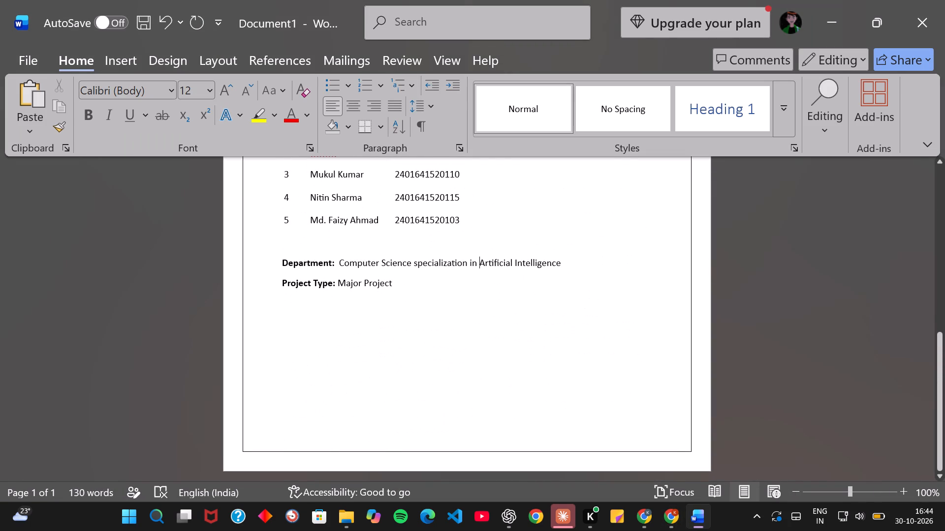
key(ctrl+s)
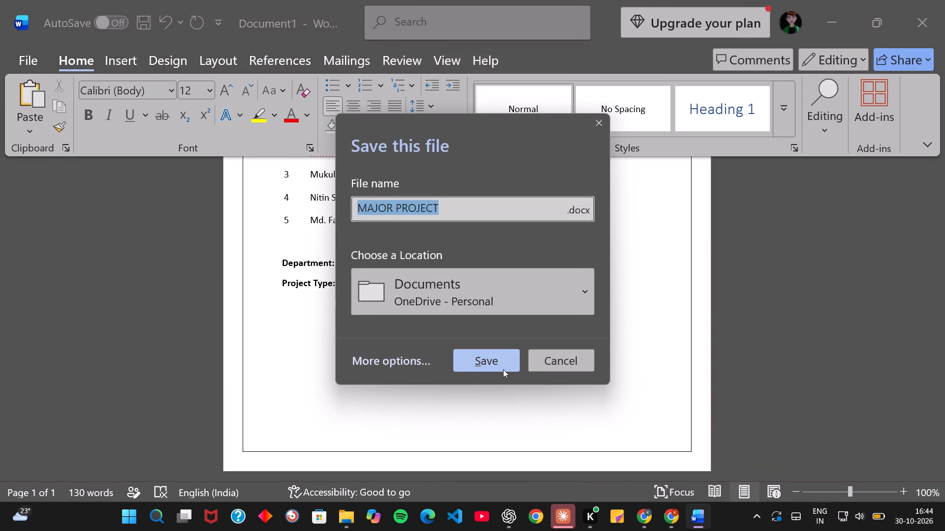
click(506, 310)
click(463, 84)
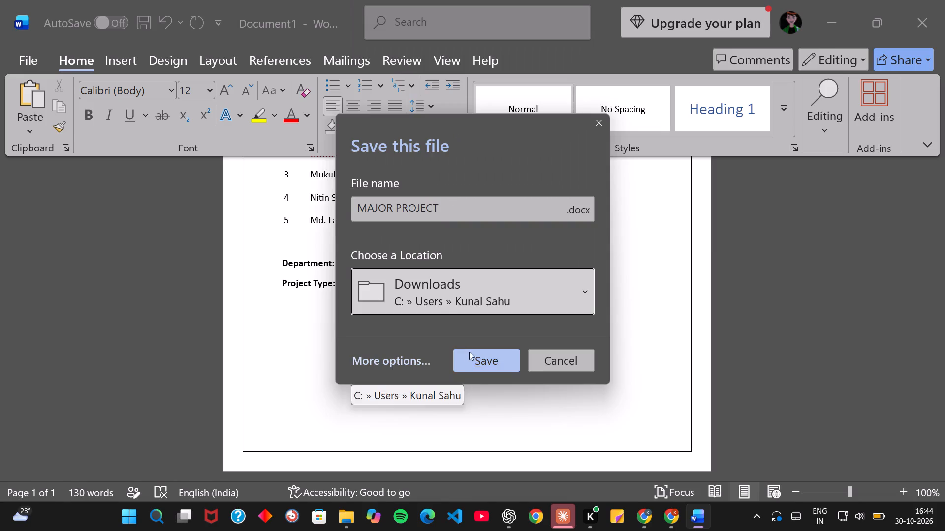
click(420, 357)
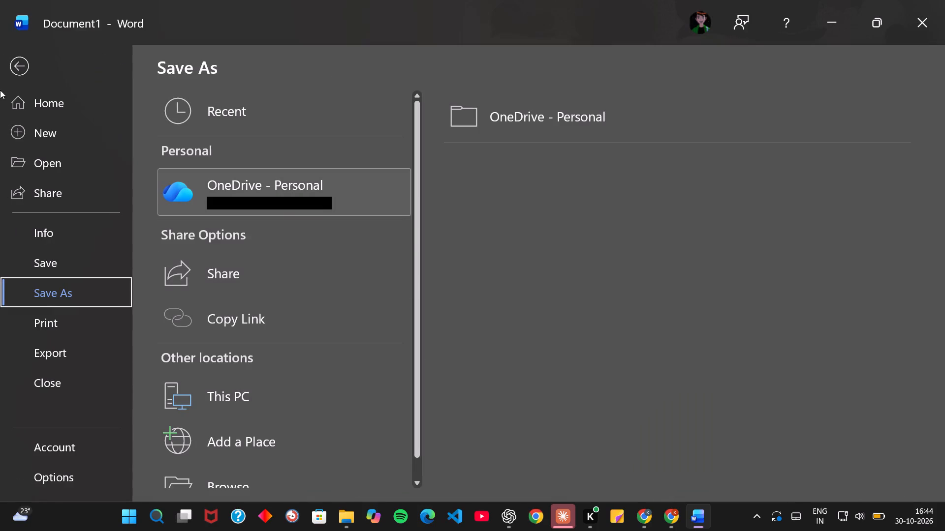
click(28, 69)
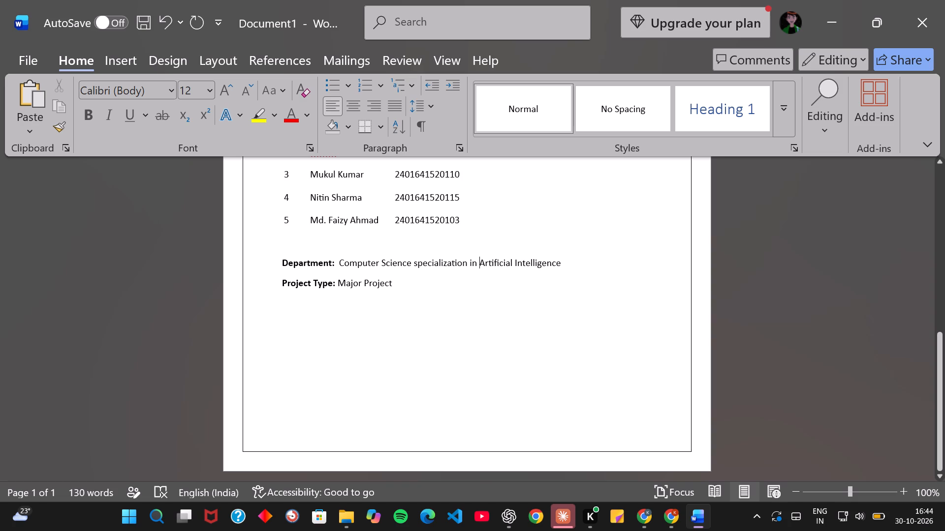
Save the document as a PDF named MAJOR PROJECT in the Downloads folder.
scroll(437, 338, up, 4)
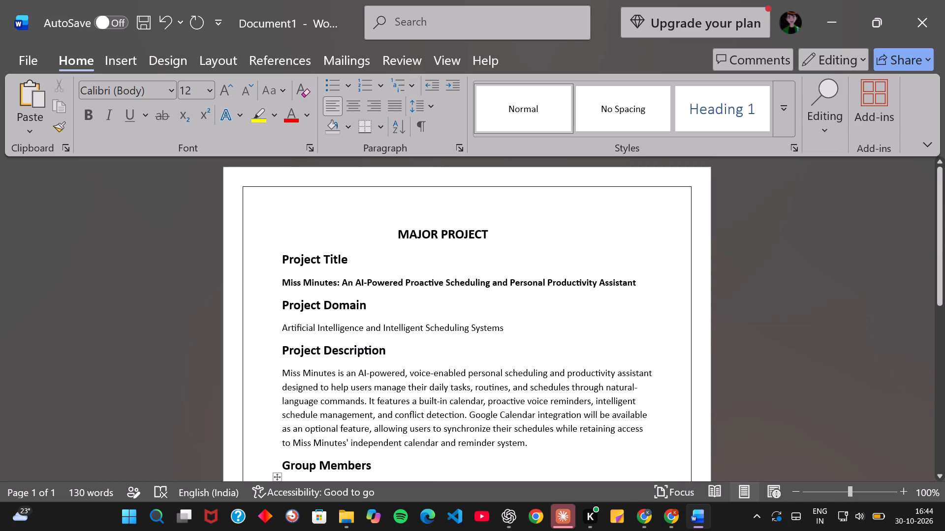
key(ctrl+s)
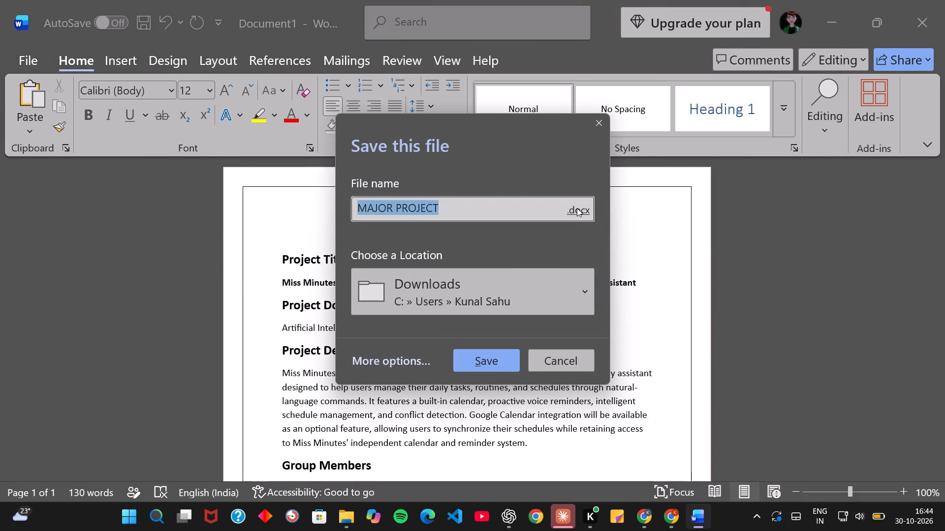
click(577, 208)
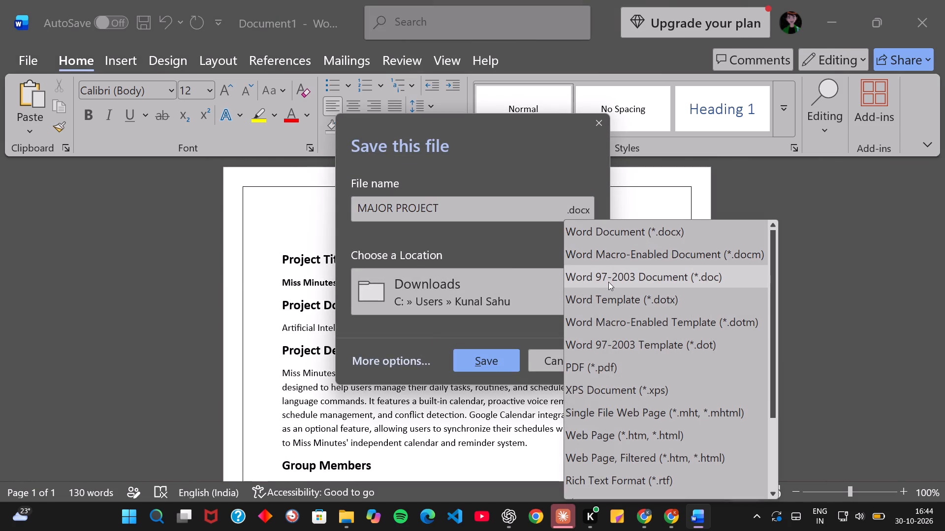
scroll(645, 419, down, 1)
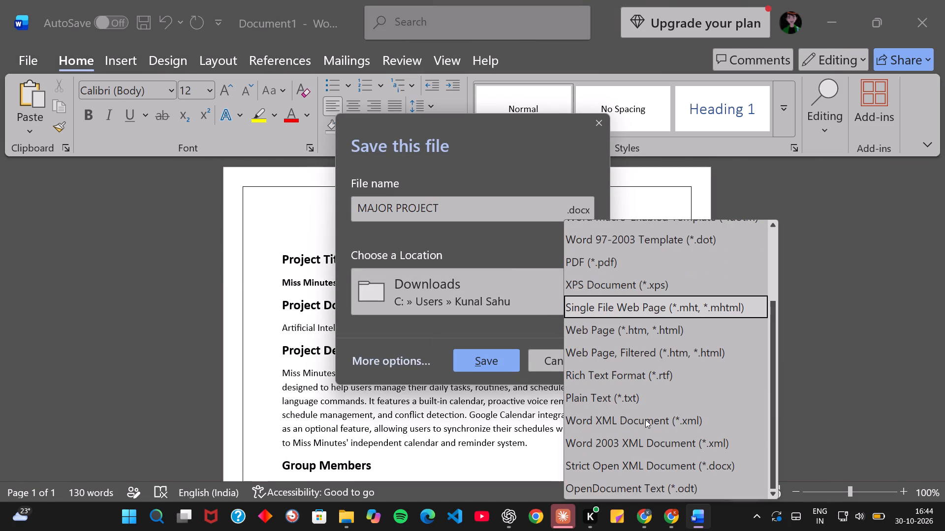
scroll(661, 389, up, 1)
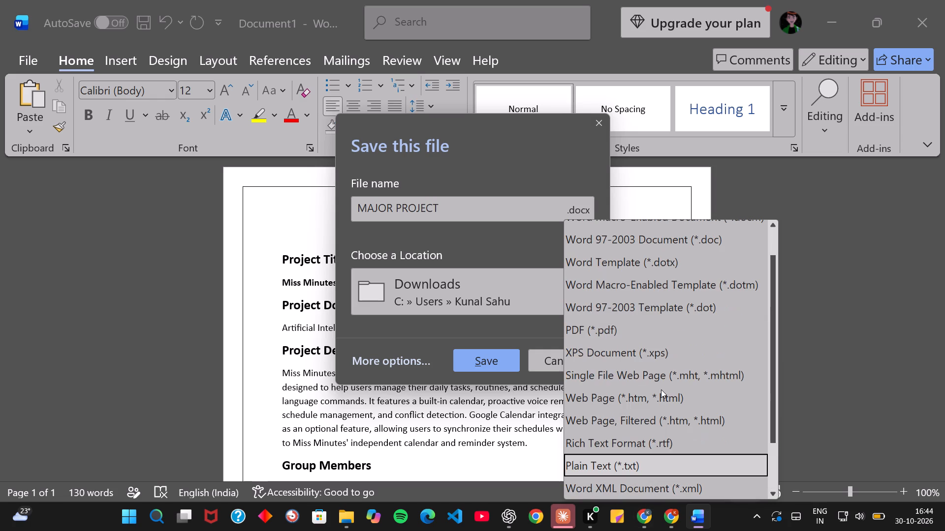
scroll(661, 389, up, 1)
click(611, 367)
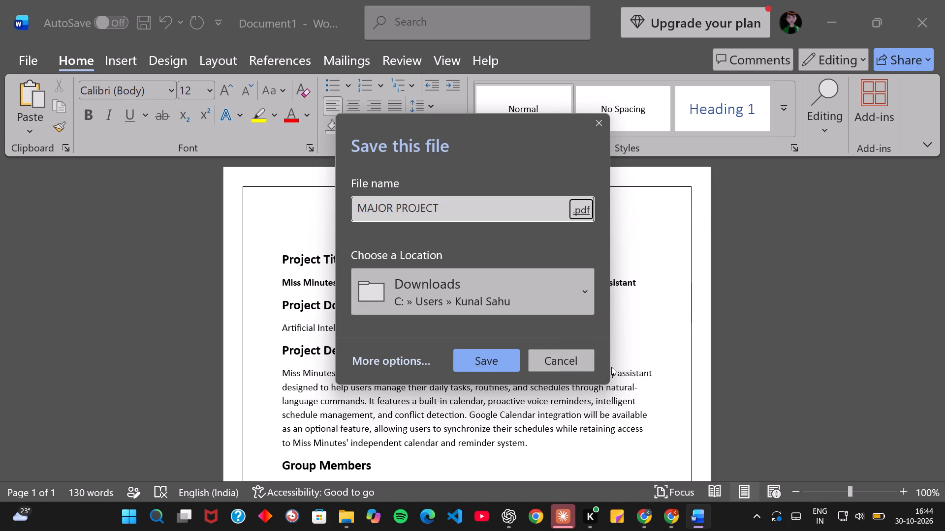
click(482, 368)
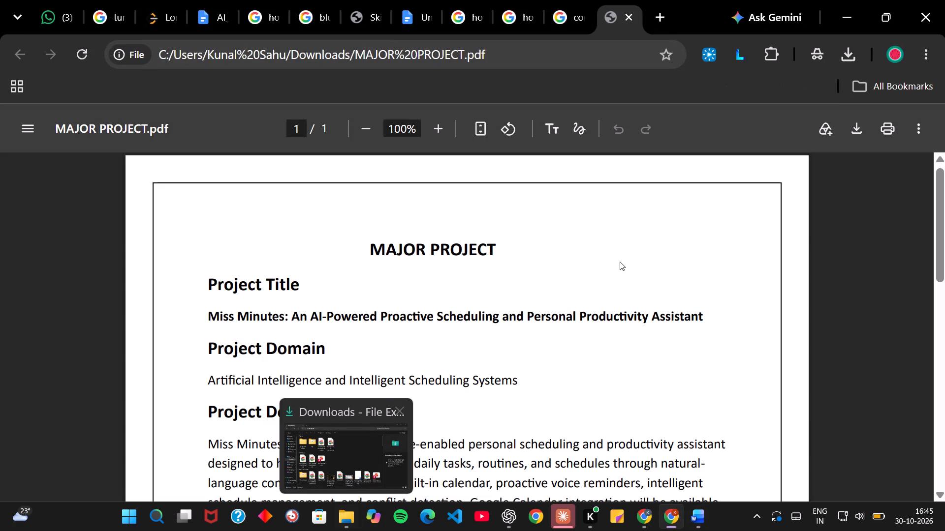
Skim the exported PDF, switch to File Explorer, and open the MAJOR PROJECT PDF from the Downloads folder.
scroll(618, 262, down, 5)
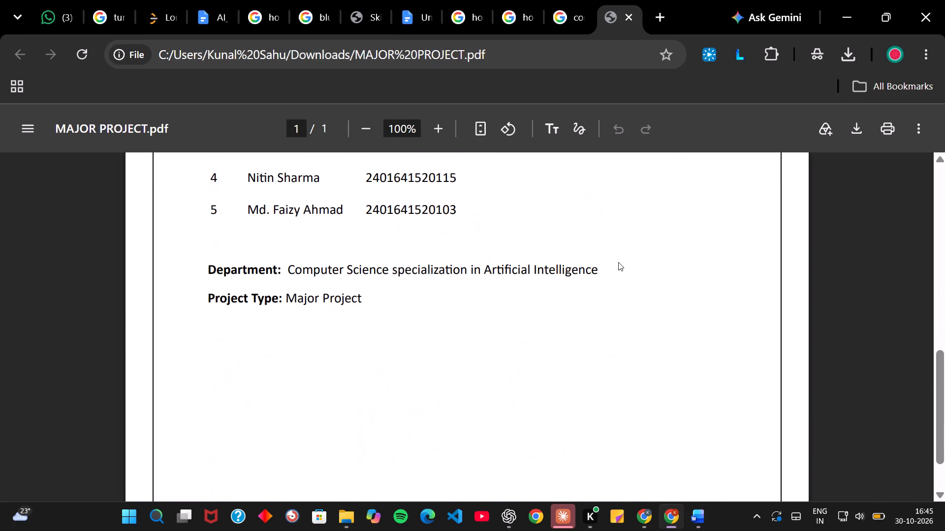
scroll(618, 262, up, 6)
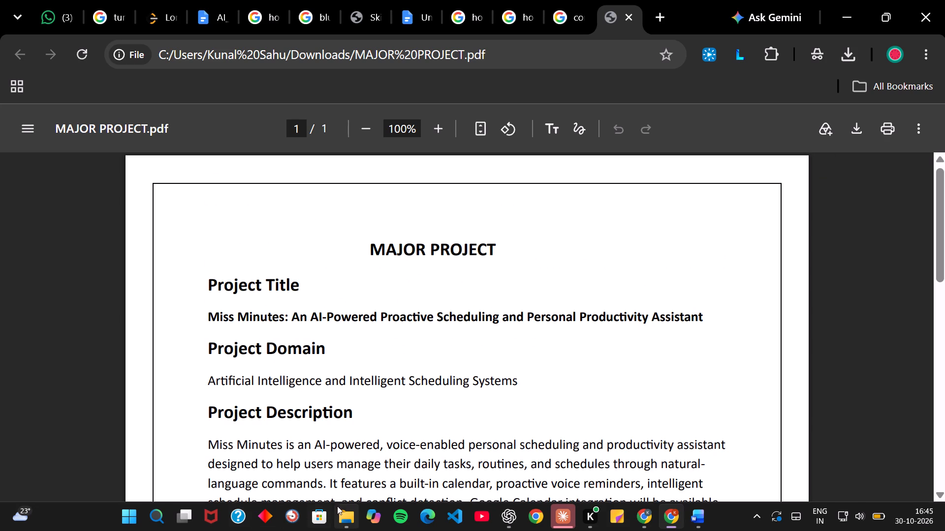
click(350, 518)
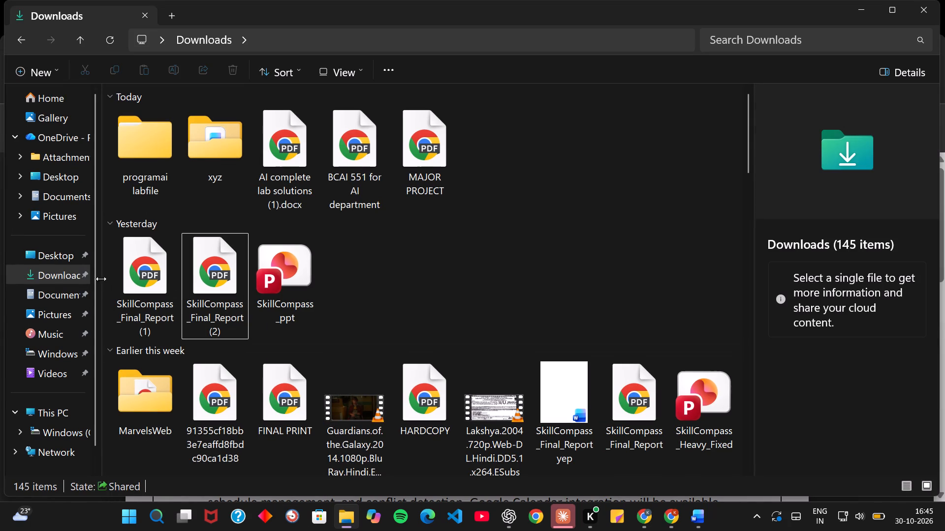
click(57, 271)
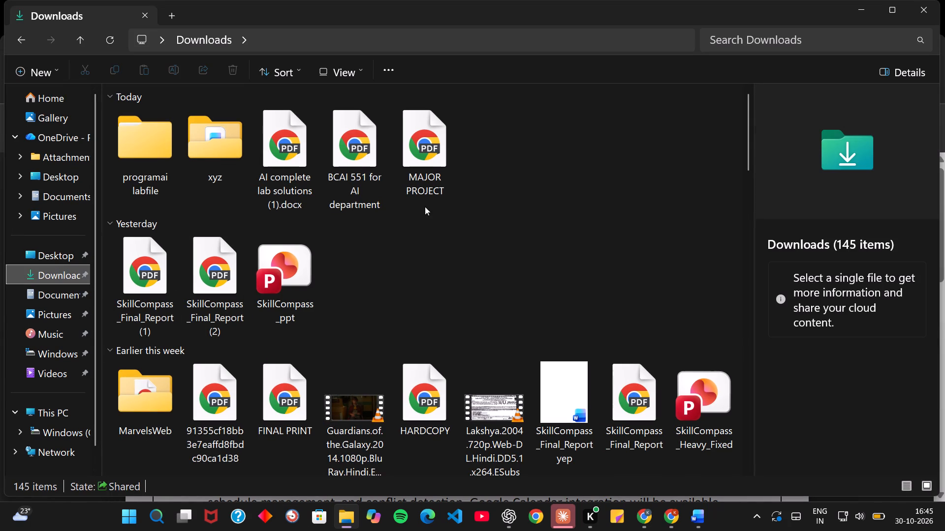
double_click(415, 197)
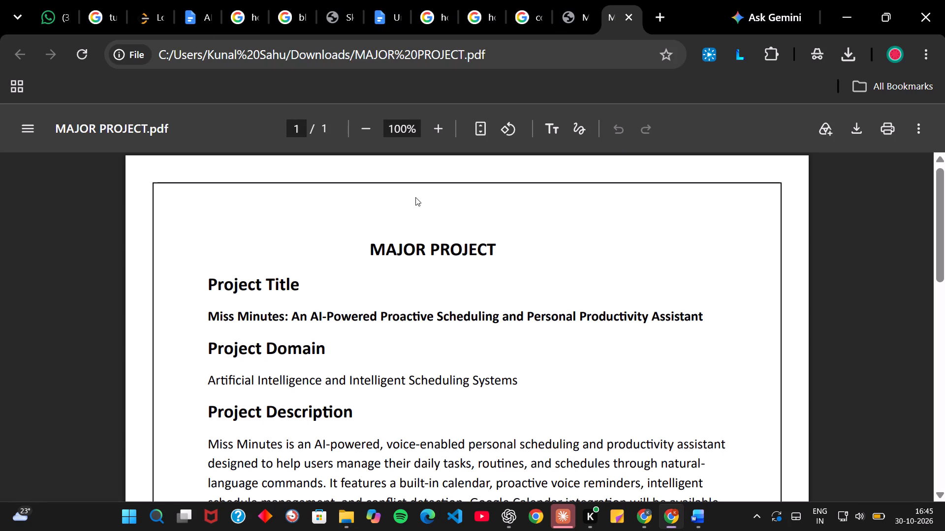
Proofread the MAJOR PROJECT PDF from the title and description through the group members table to the Department and Project Type lines.
scroll(406, 304, down, 6)
scroll(406, 304, up, 5)
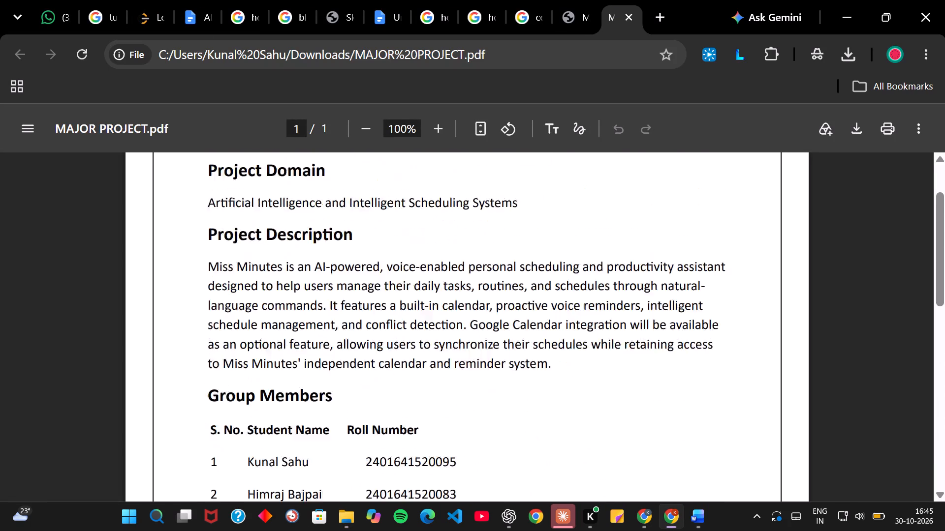
scroll(406, 304, down, 1)
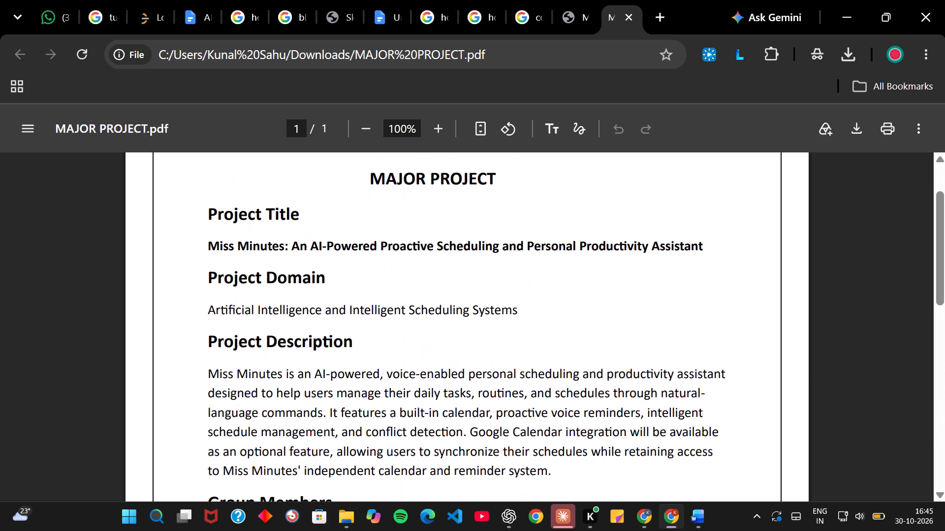
scroll(406, 304, down, 1)
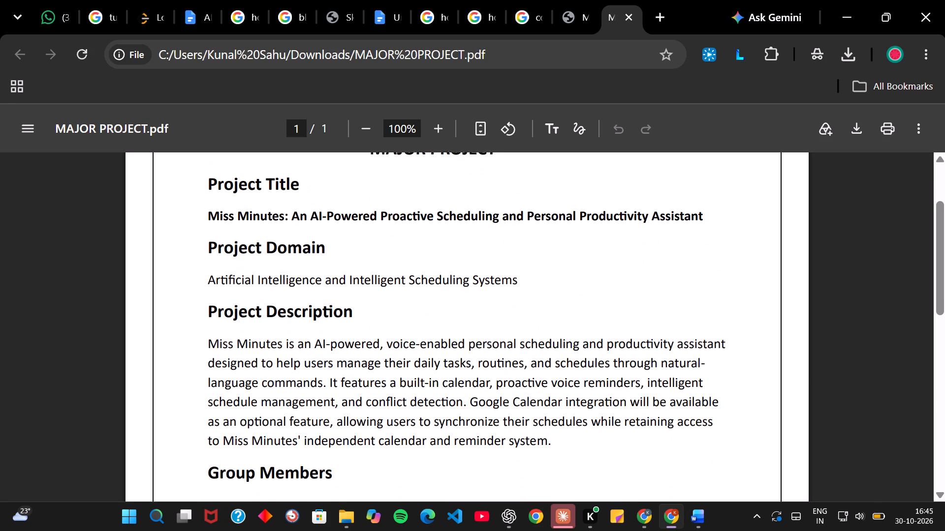
scroll(406, 304, down, 4)
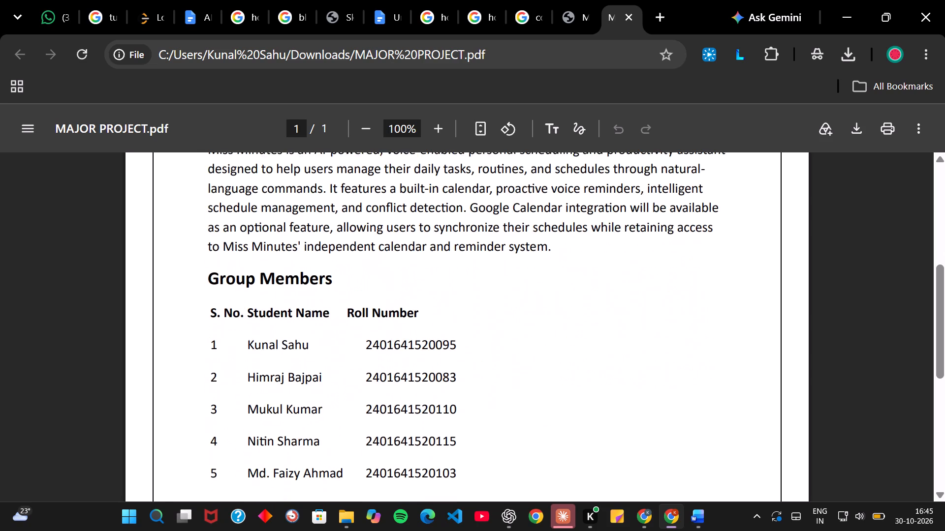
scroll(406, 304, down, 2)
scroll(406, 304, up, 4)
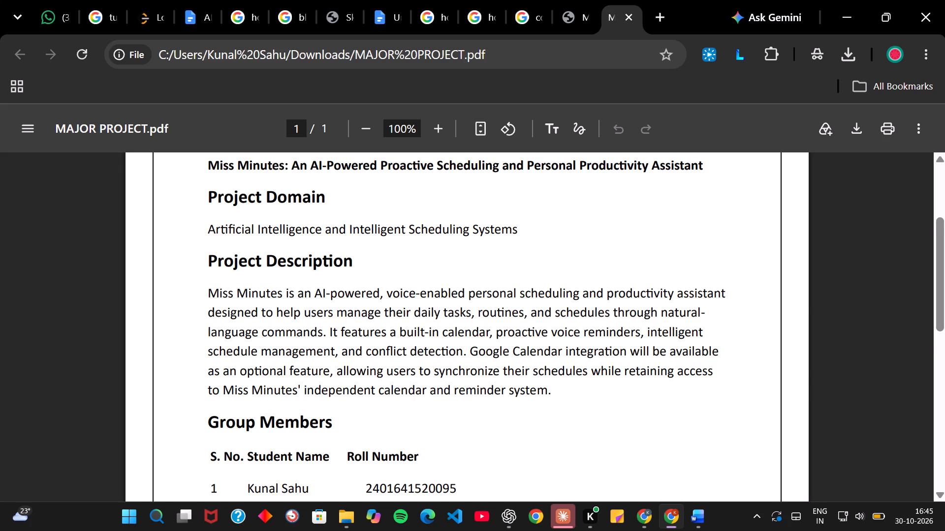
scroll(406, 304, down, 1)
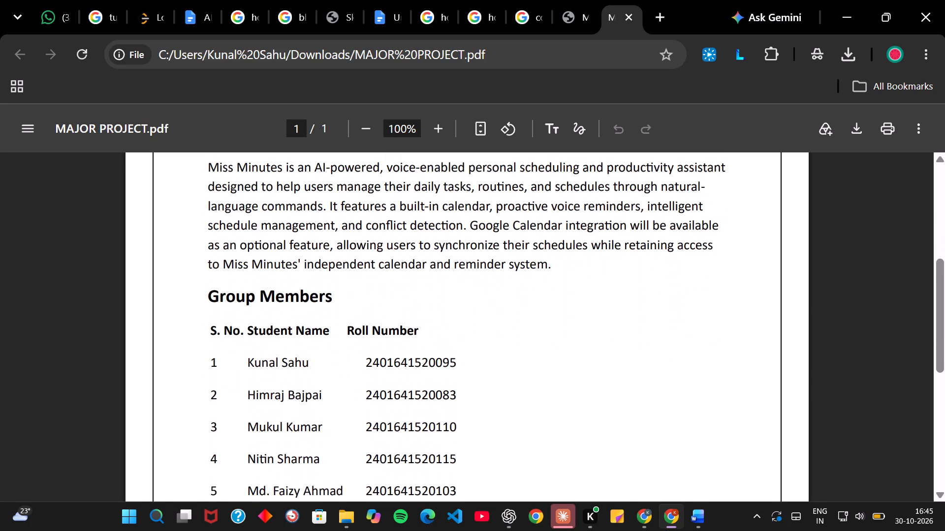
scroll(406, 304, down, 3)
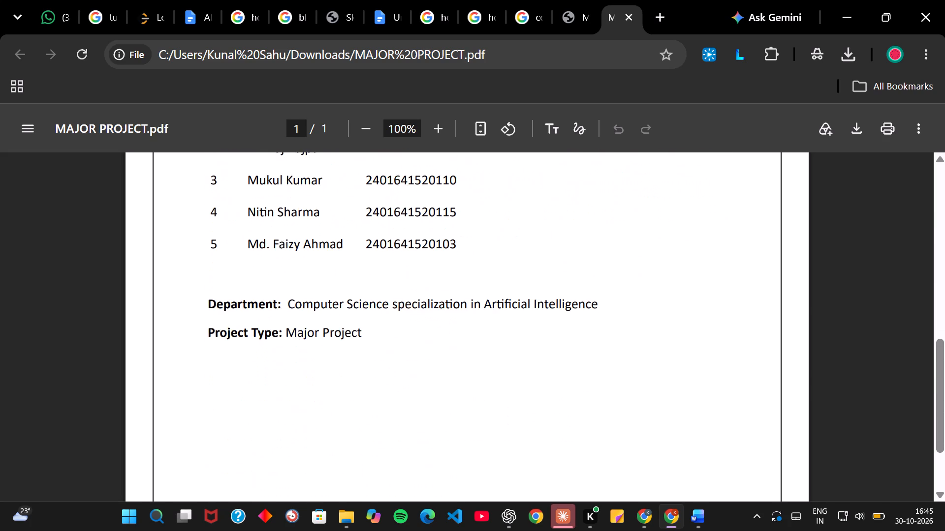